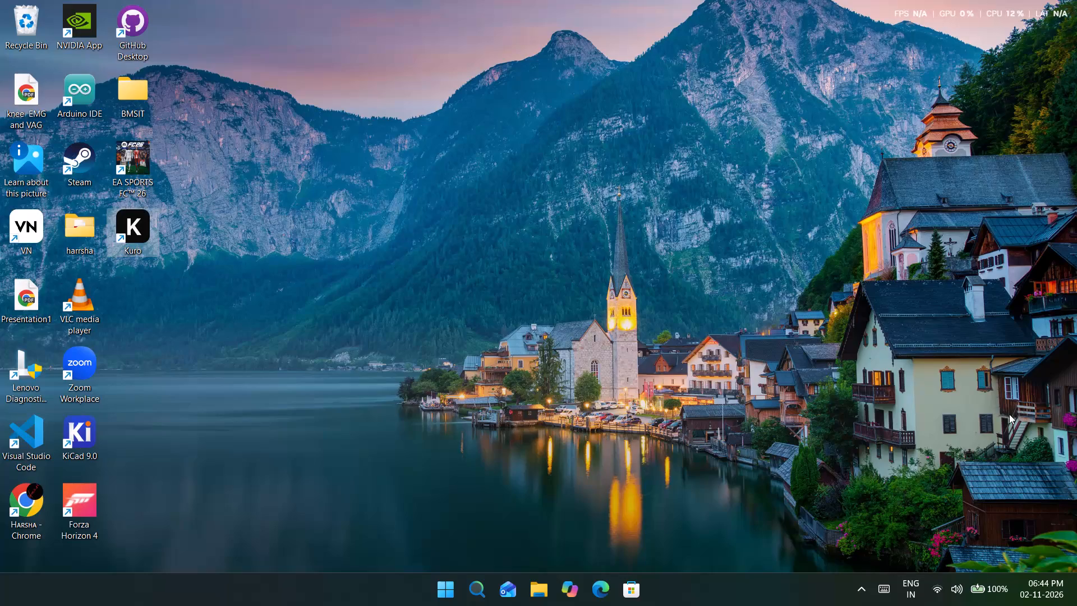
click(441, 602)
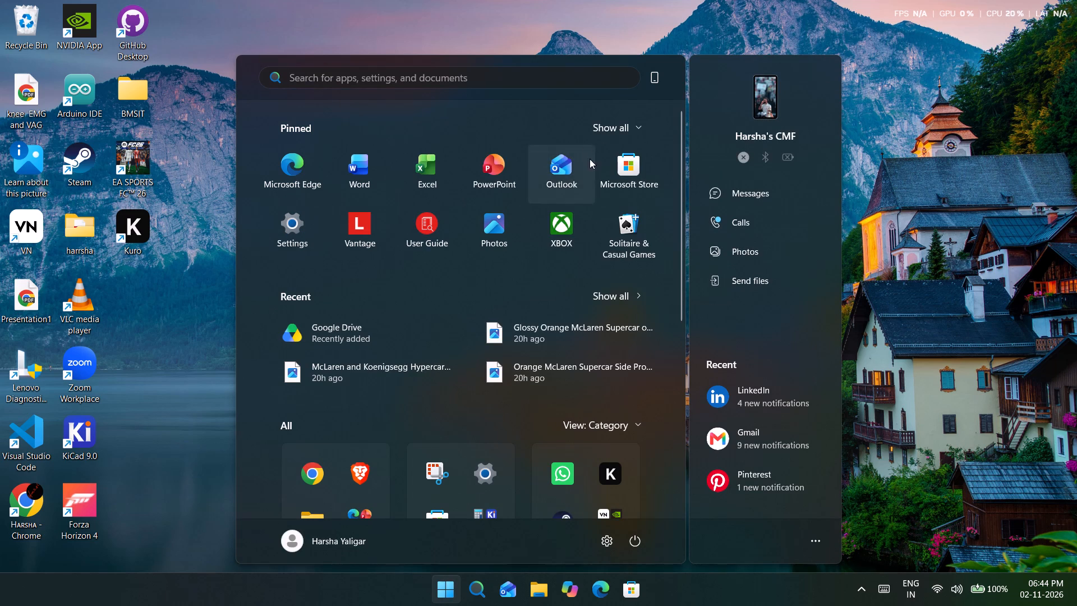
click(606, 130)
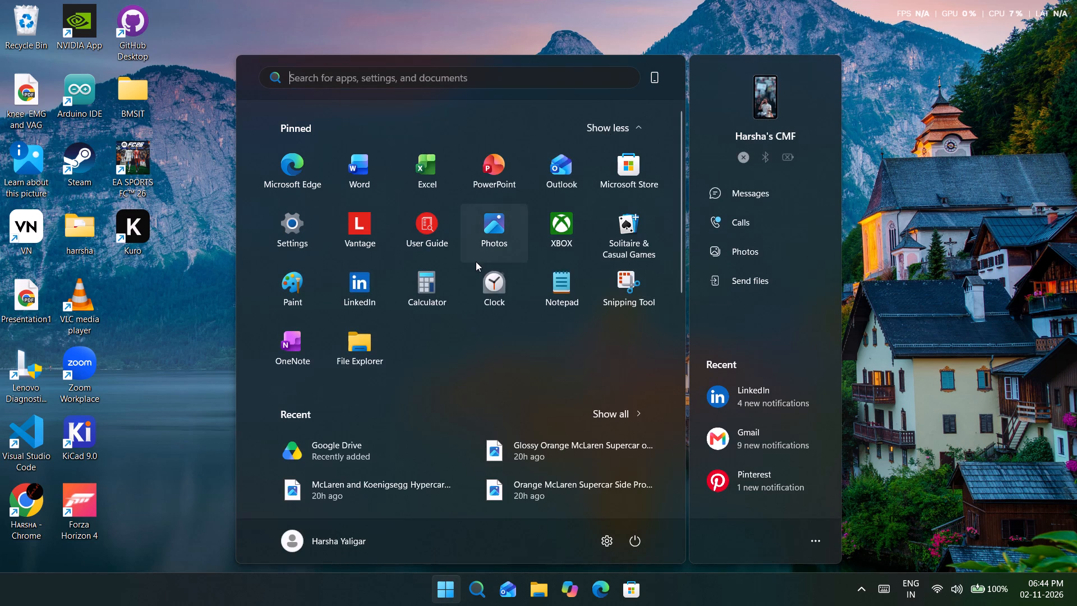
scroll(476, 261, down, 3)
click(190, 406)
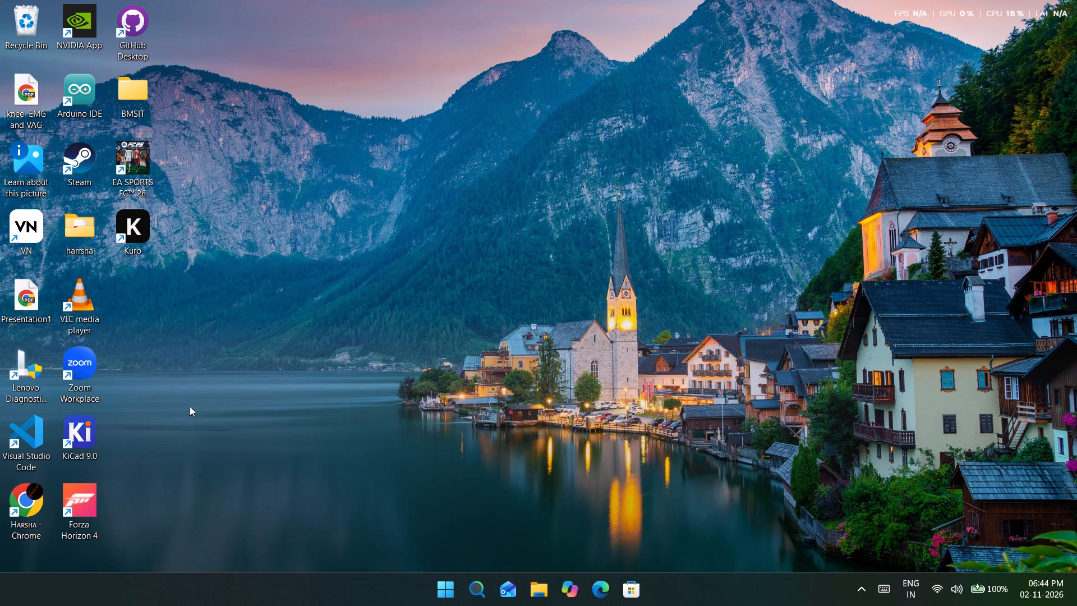
Launch Microsoft PowerPoint from the pinned apps.
click(431, 601)
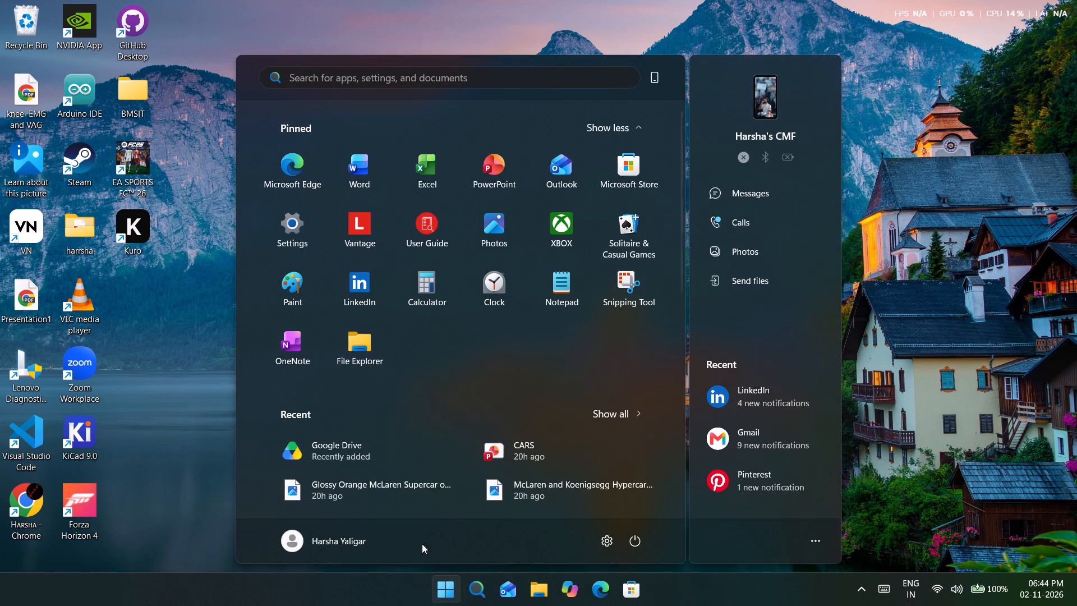
double_click(501, 176)
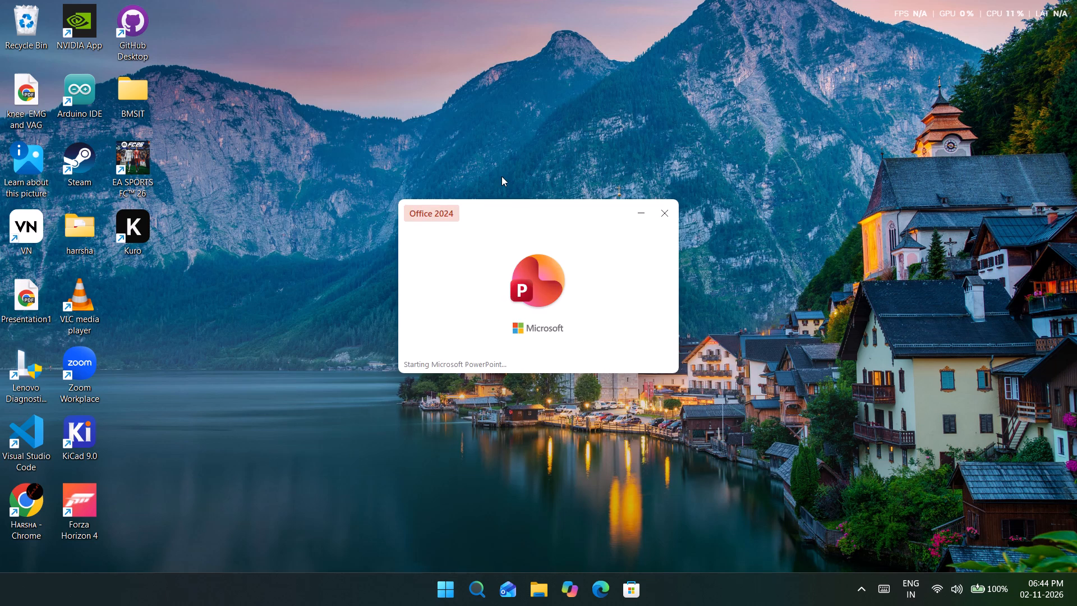
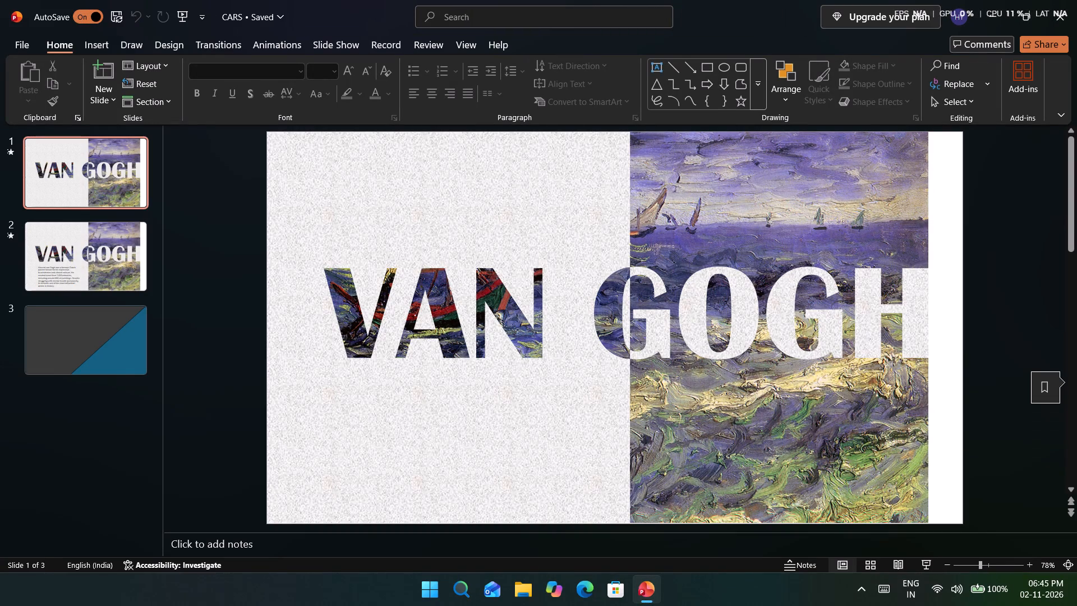
Minimize the CARS presentation window and launch the Kuro app from the desktop.
click(993, 7)
double_click(137, 234)
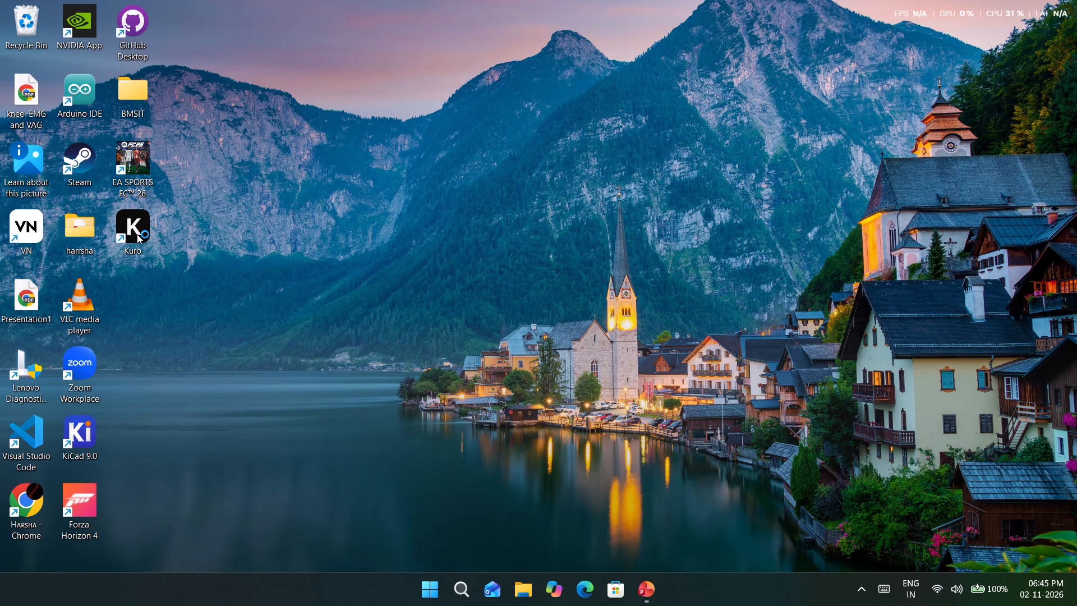
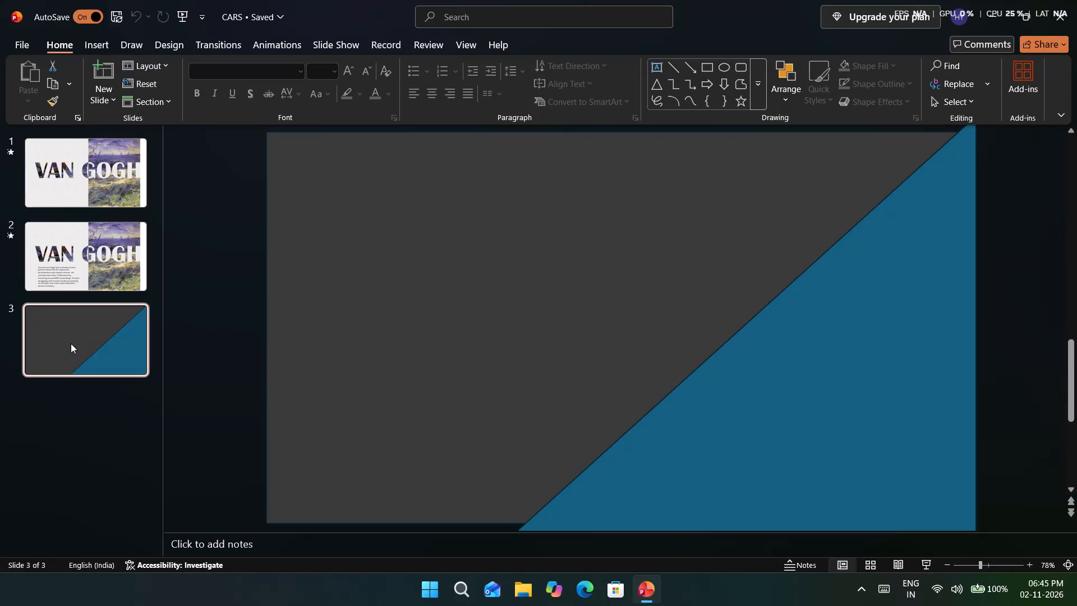
Merge the dark grey full-slide rectangle and the blue triangle on slide 3 with Fragment, selecting the rectangle first.
key(Left)
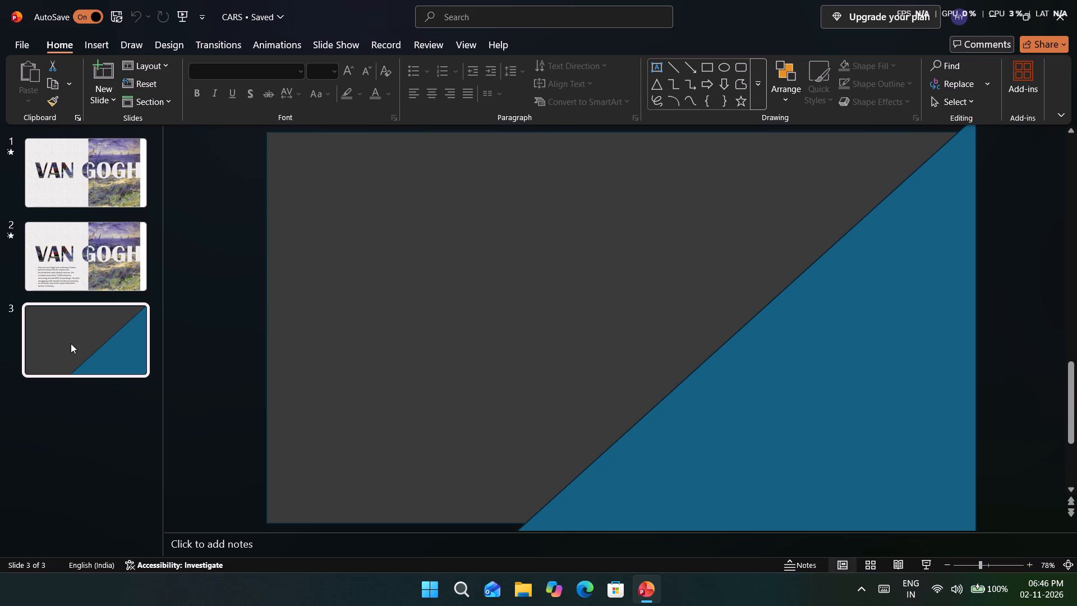
click(781, 394)
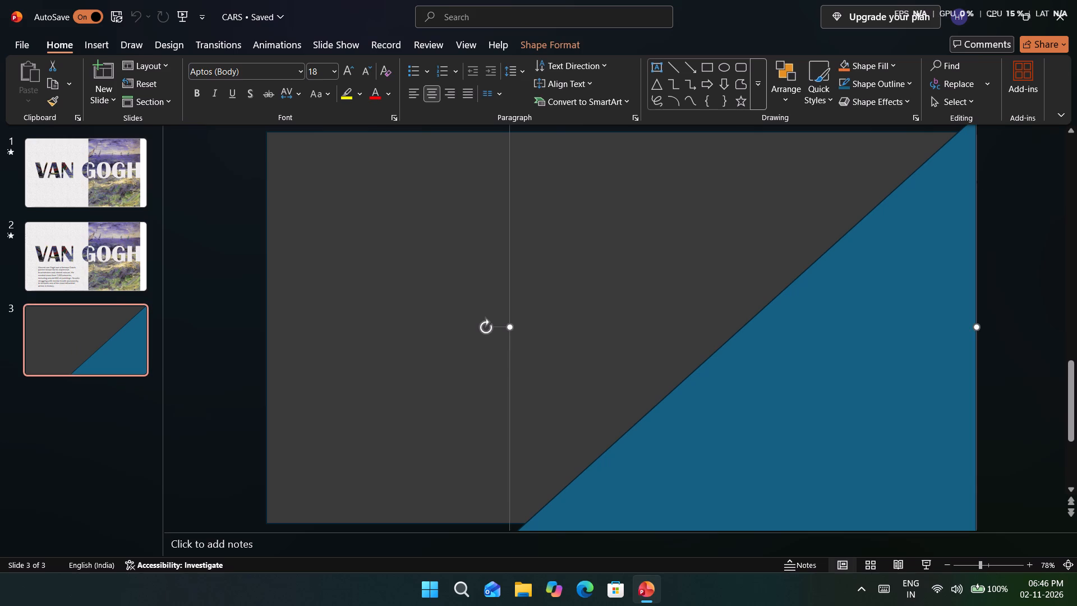
click(655, 322)
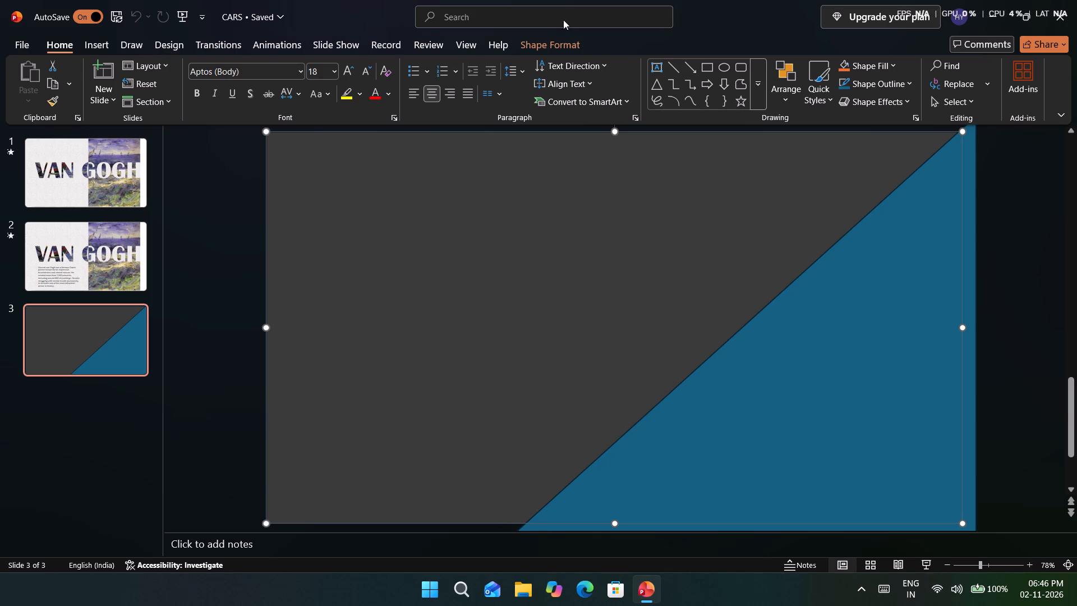
click(558, 37)
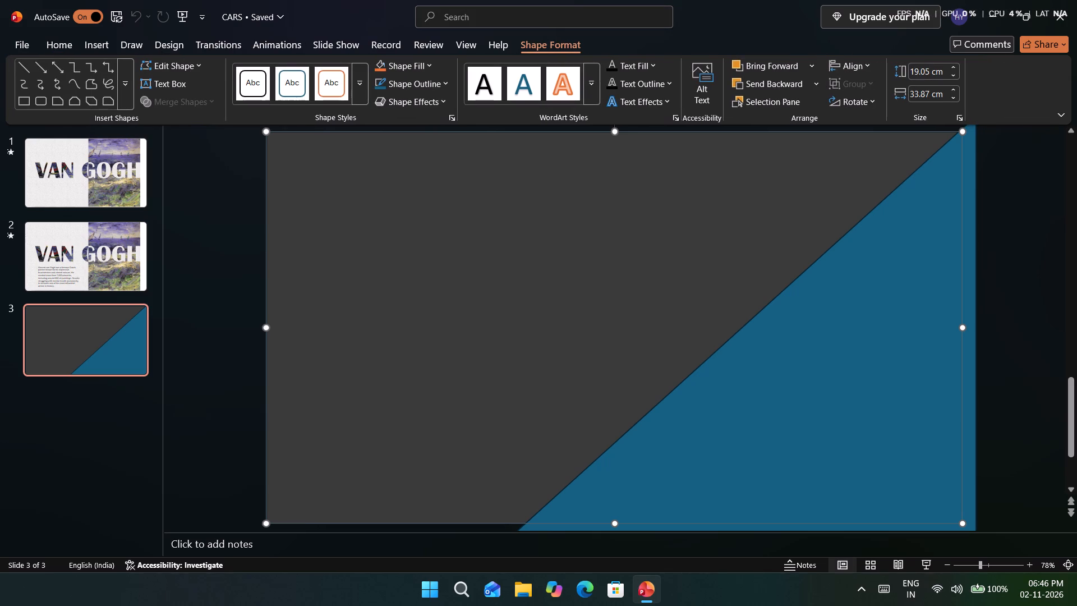
shift+click(776, 368)
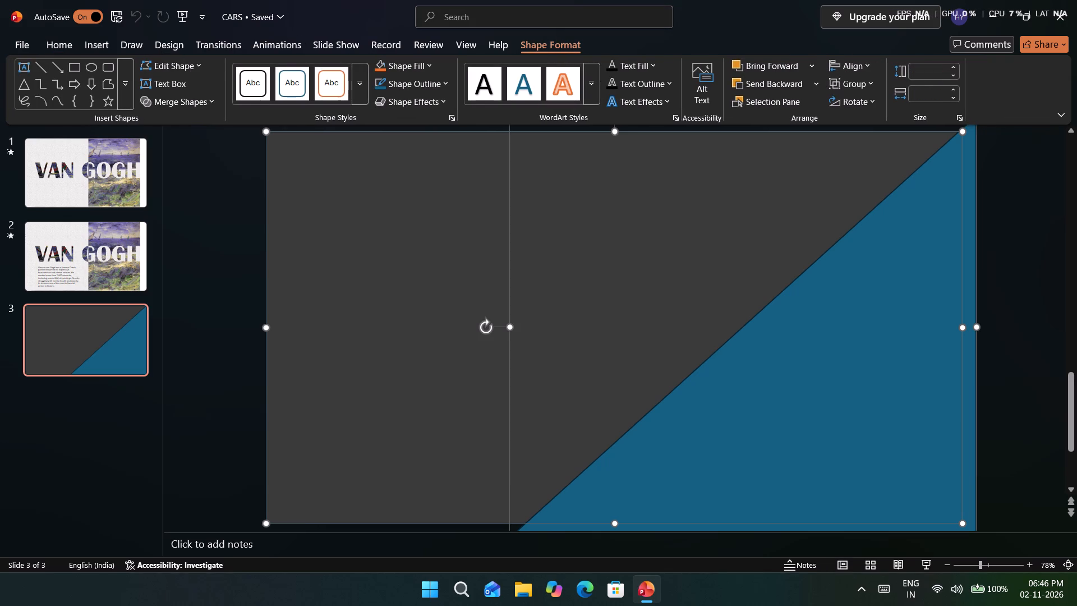
click(204, 107)
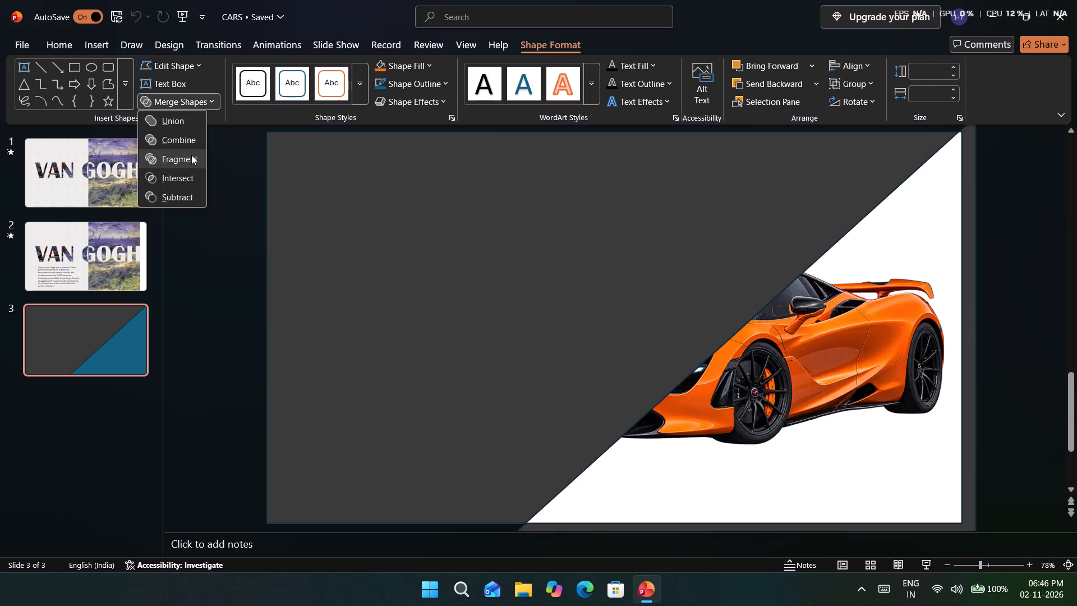
click(191, 163)
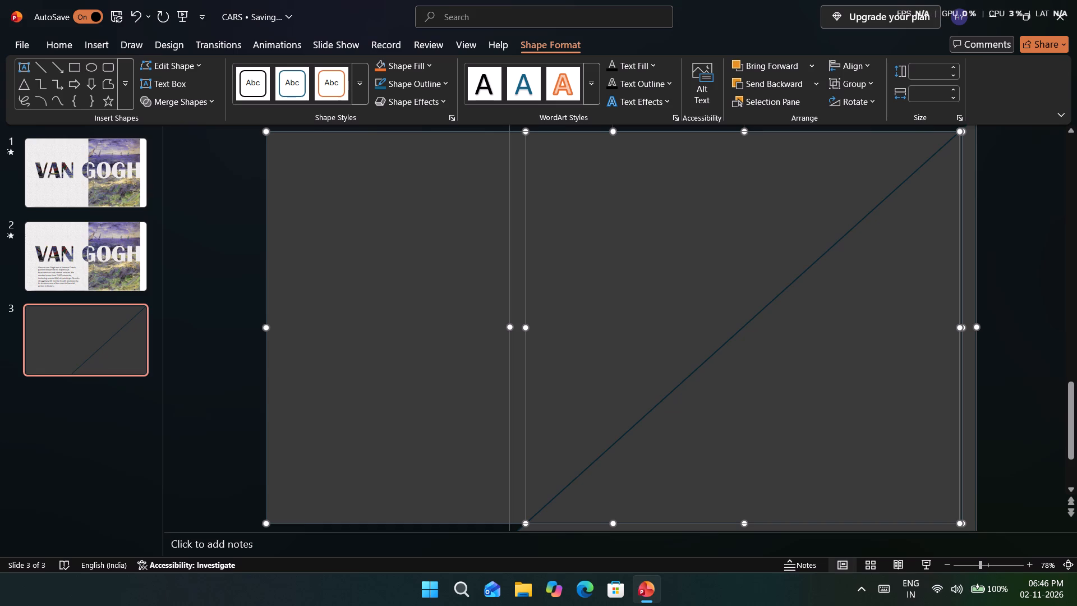
Duplicate slide 3 with the fragmented shapes and go to the copy, slide 4.
click(117, 339)
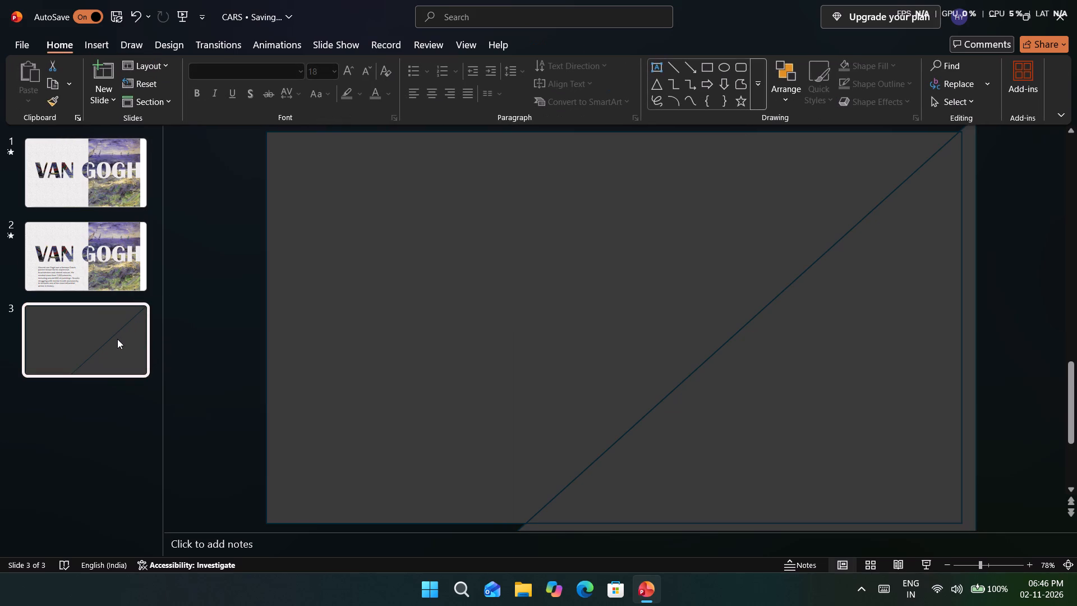
right_click(117, 339)
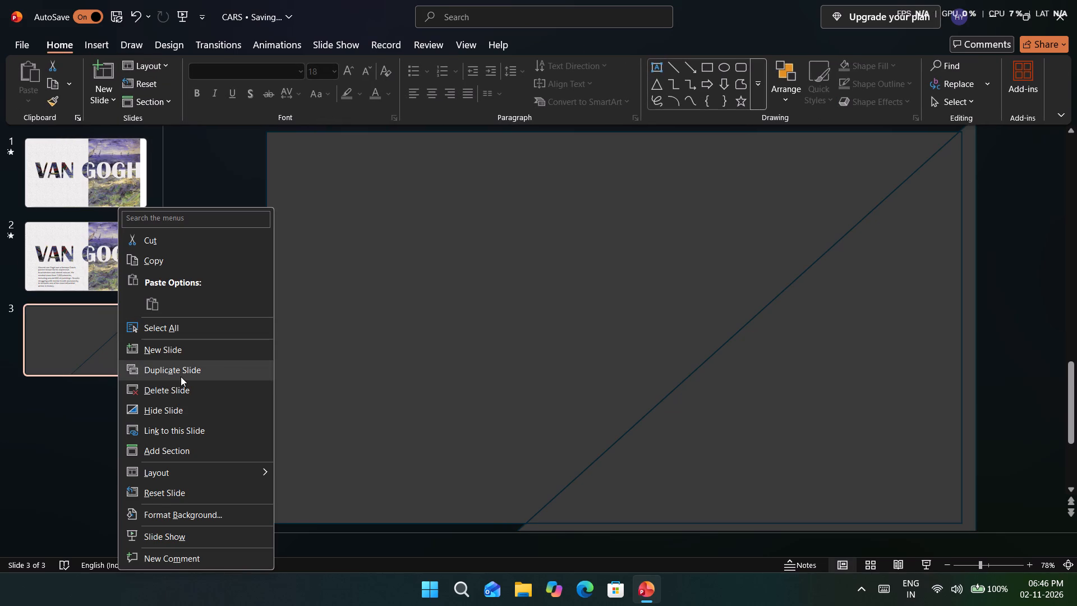
click(182, 375)
click(127, 417)
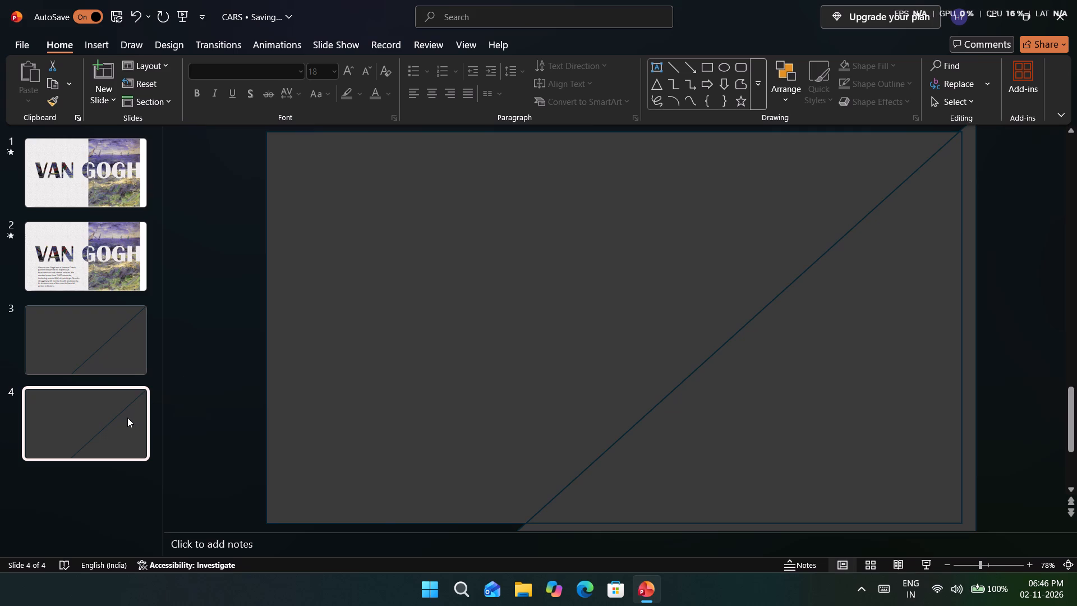
Move the lower-right triangular fragment on slide 4 slightly down and to the right, opening a narrow diagonal gap.
click(787, 364)
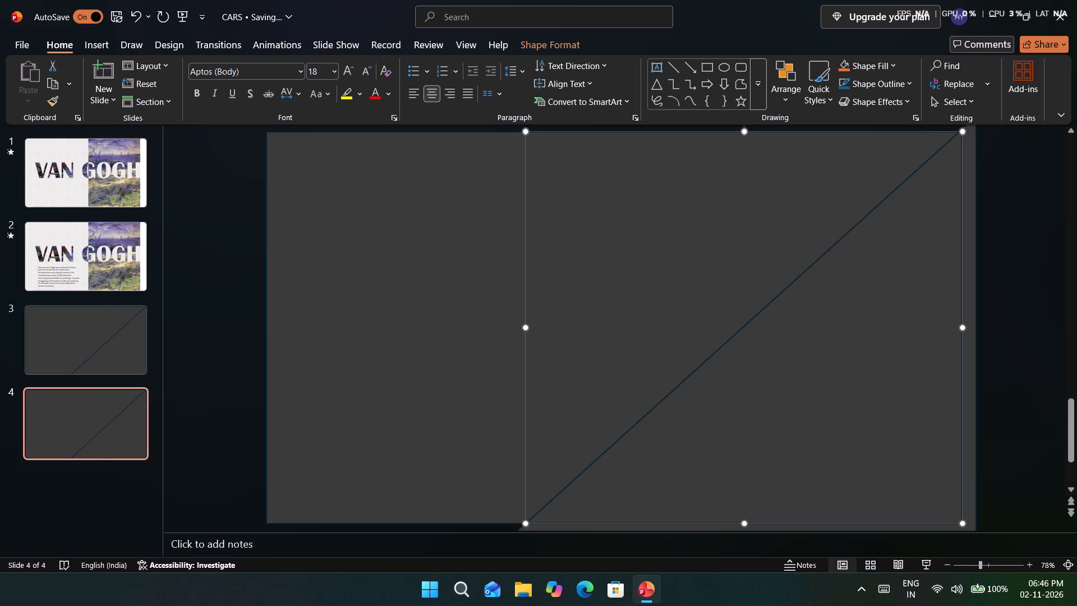
drag(787, 364, 806, 373)
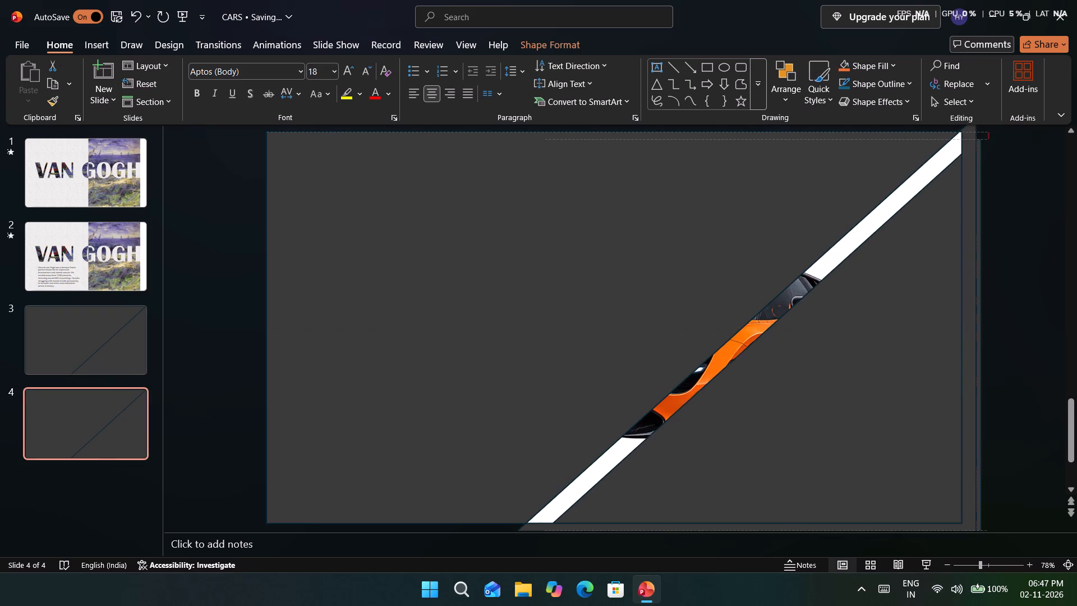
drag(806, 373, 809, 375)
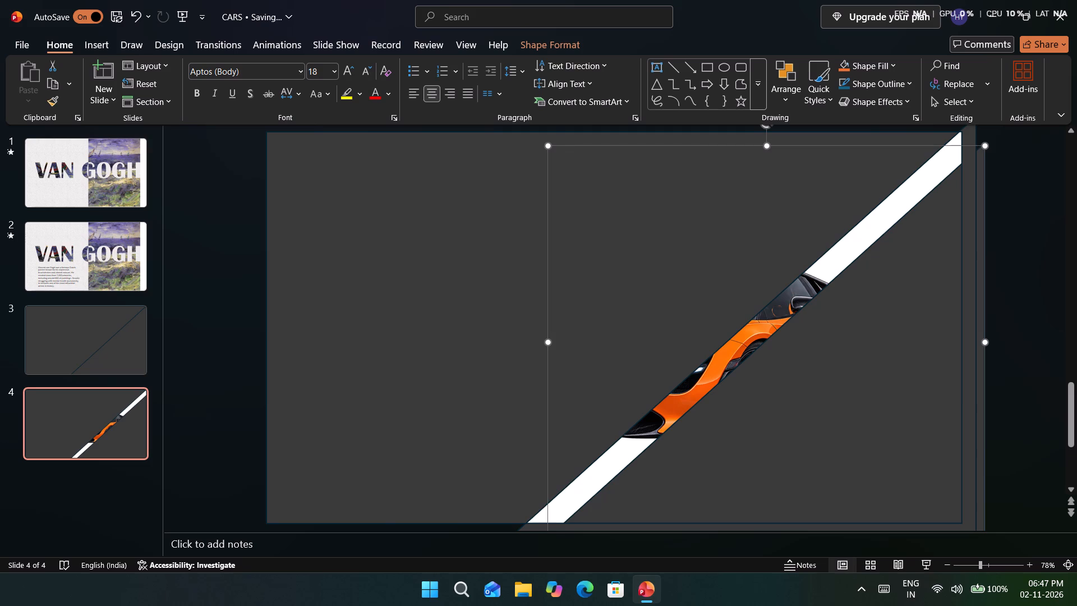
Shift the upper-left fragment slightly left to widen the diagonal gap, keeping it vertically aligned with the slide.
click(712, 314)
drag(712, 314, 708, 310)
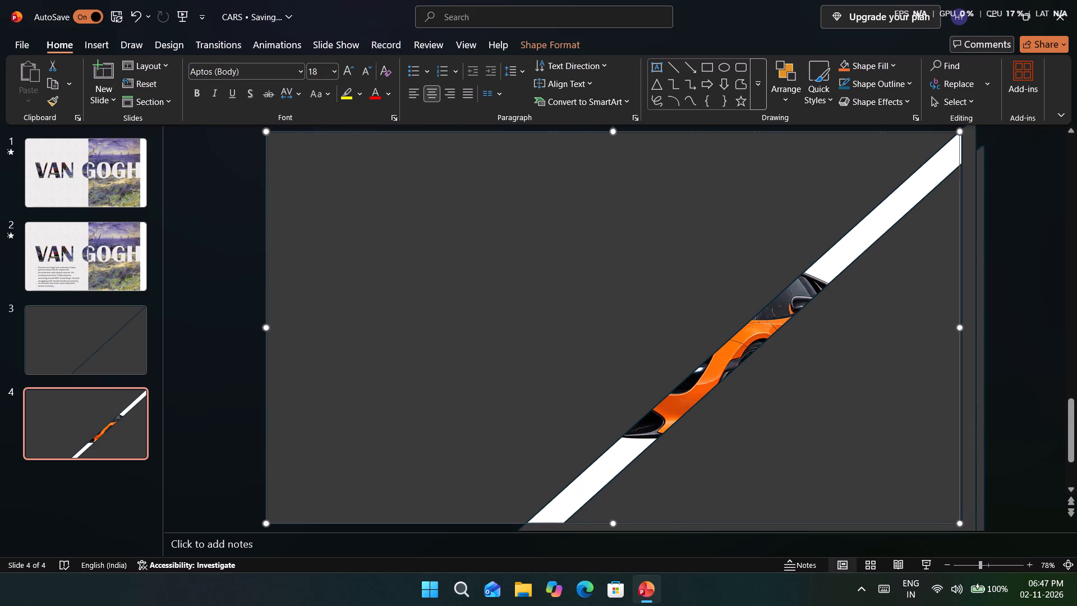
drag(708, 310, 697, 304)
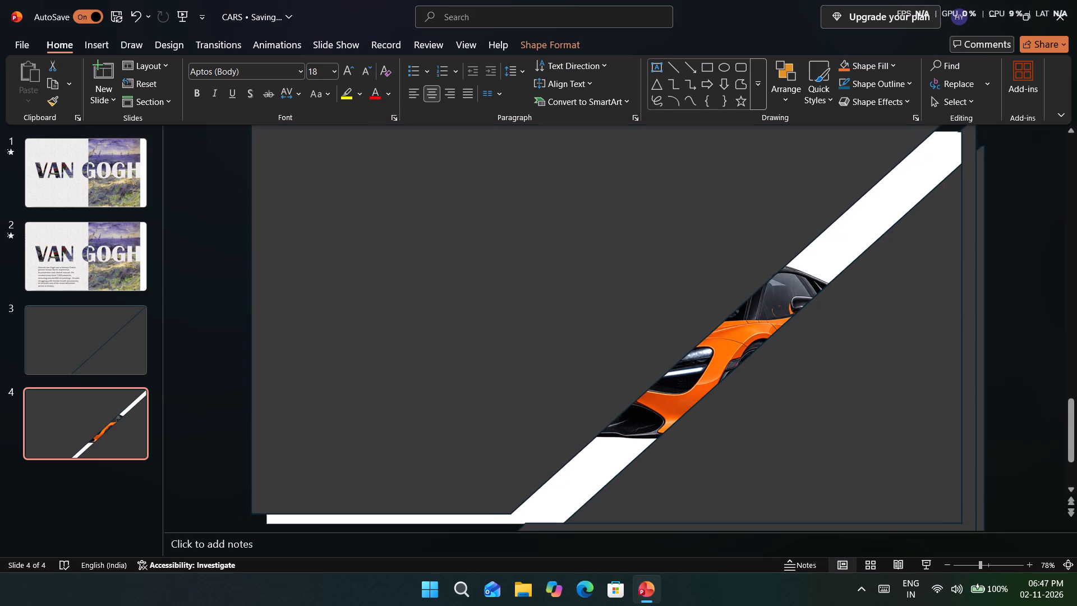
drag(697, 304, 701, 318)
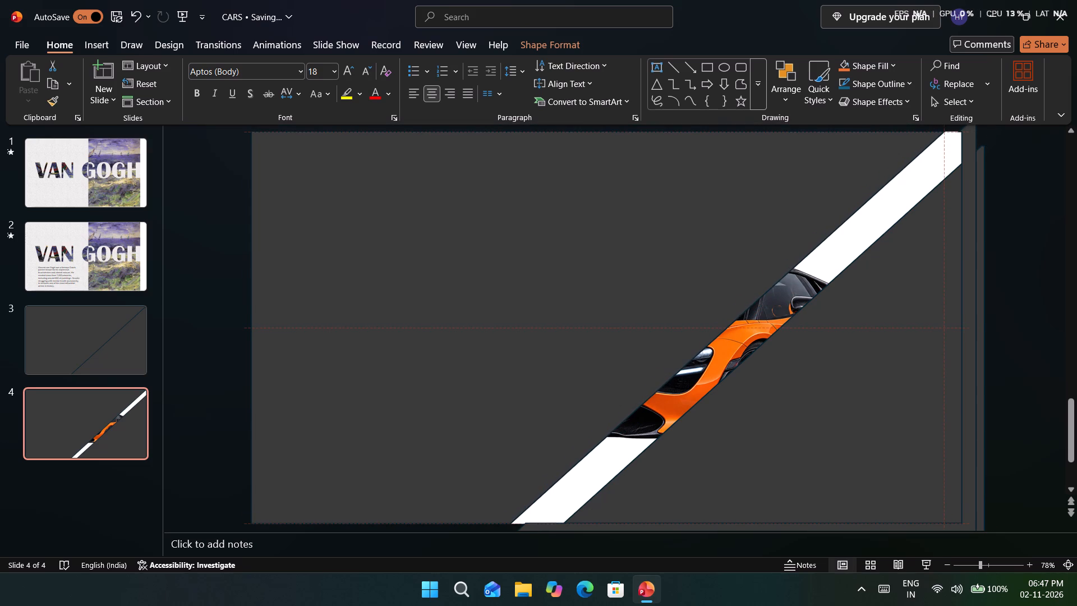
drag(701, 318, 698, 318)
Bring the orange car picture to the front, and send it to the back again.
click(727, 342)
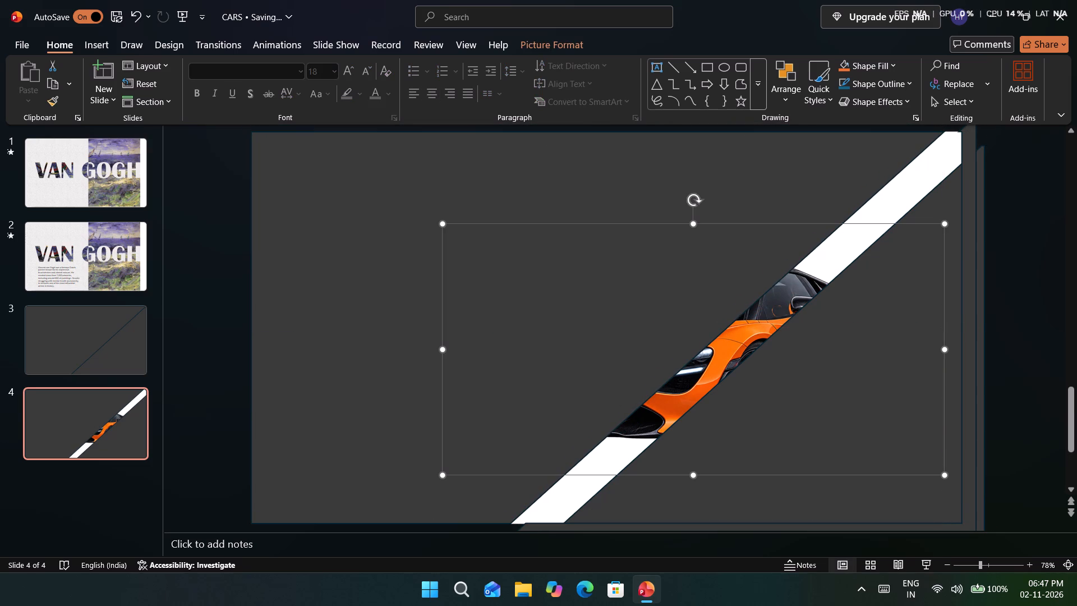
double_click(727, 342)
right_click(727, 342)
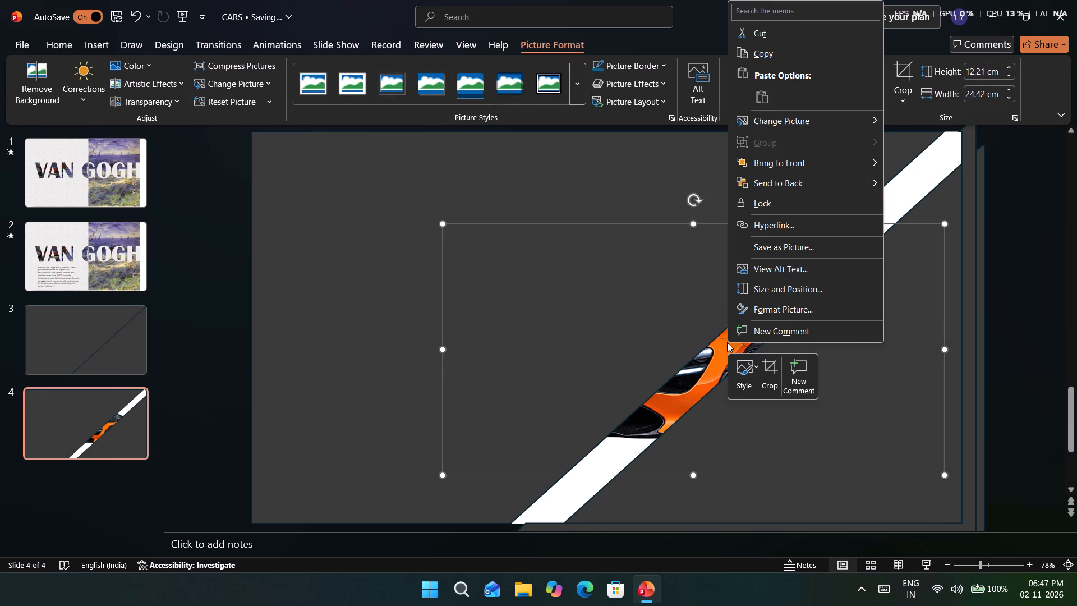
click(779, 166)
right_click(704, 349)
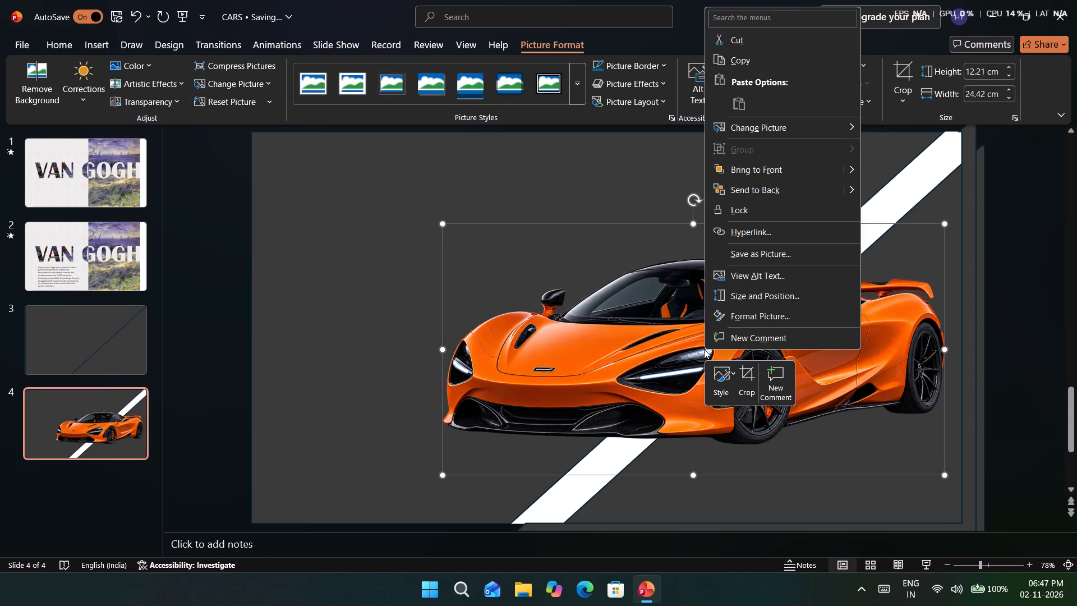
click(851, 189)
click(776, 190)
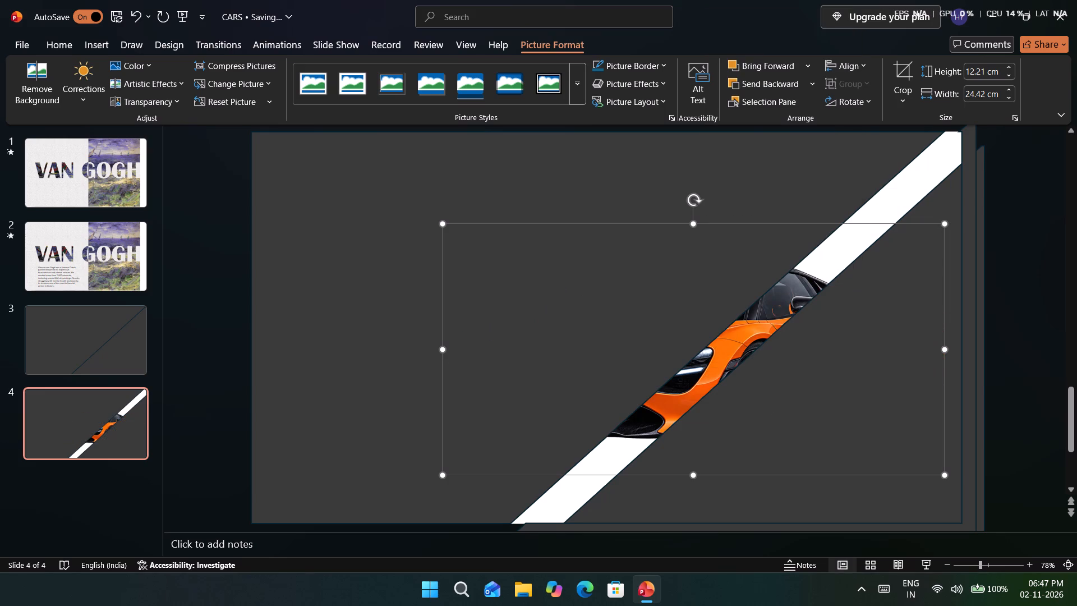
Send the upper-left dark grey fragment to the back, behind the car picture.
click(699, 303)
right_click(699, 303)
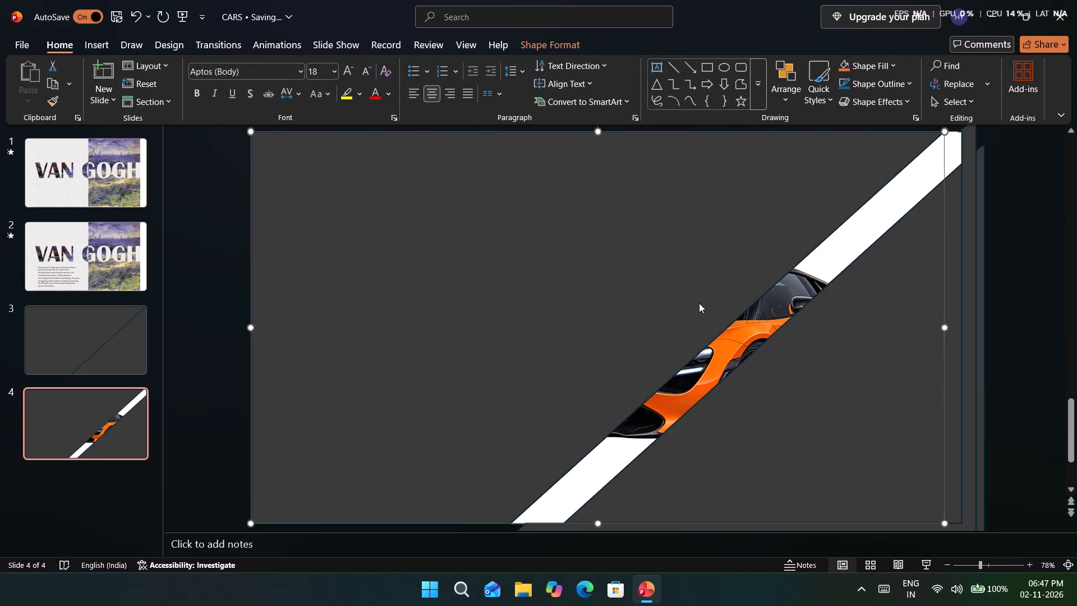
click(730, 383)
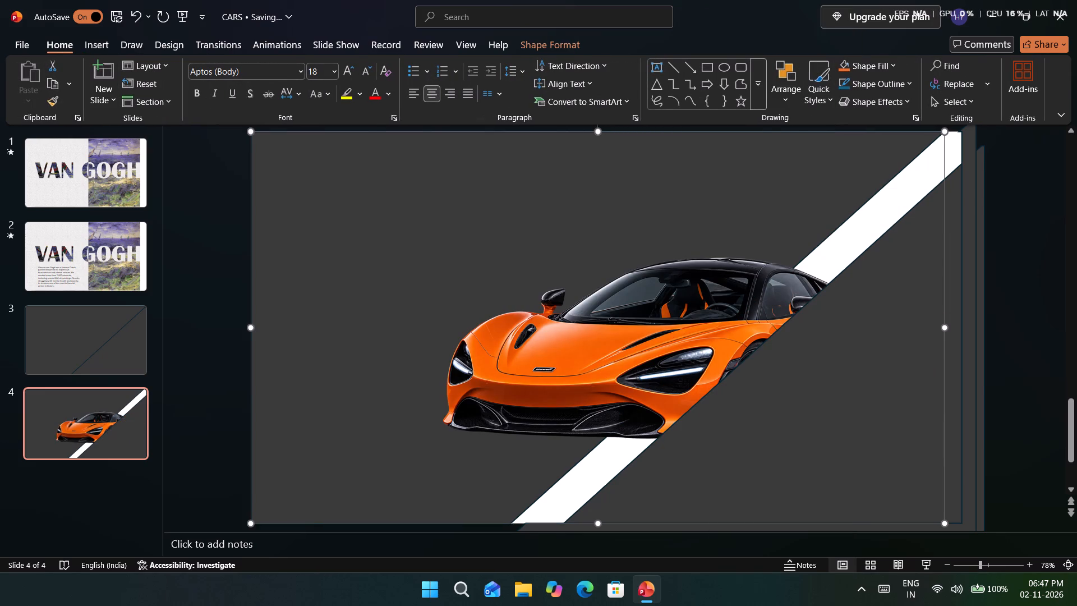
Move the car picture left until its front wheel is in view beside the diagonal edge of the lower-right fragment.
drag(701, 370, 687, 369)
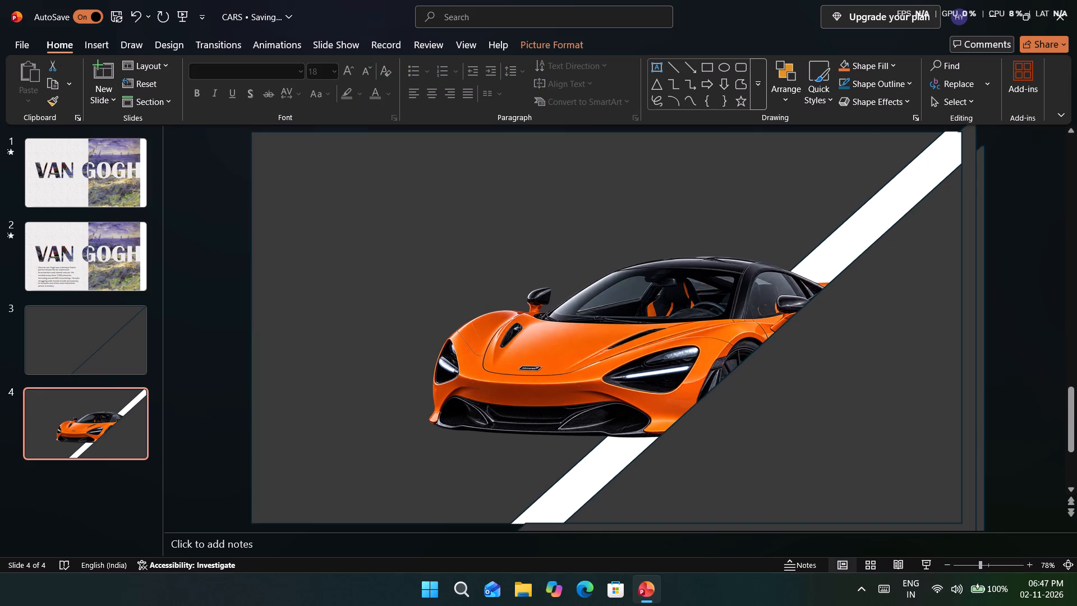
drag(687, 369, 592, 376)
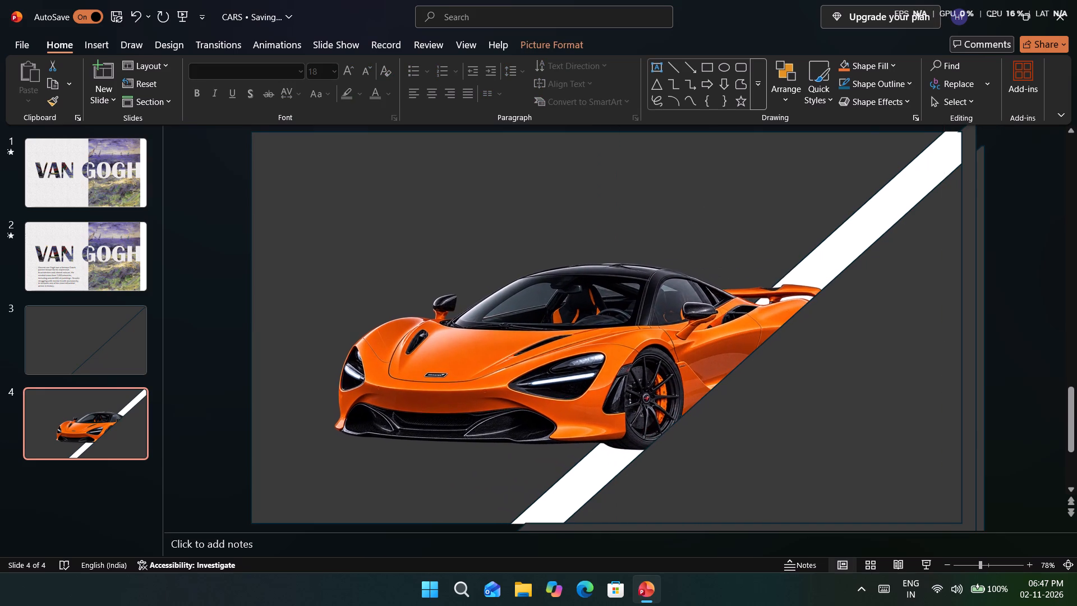
drag(592, 376, 591, 375)
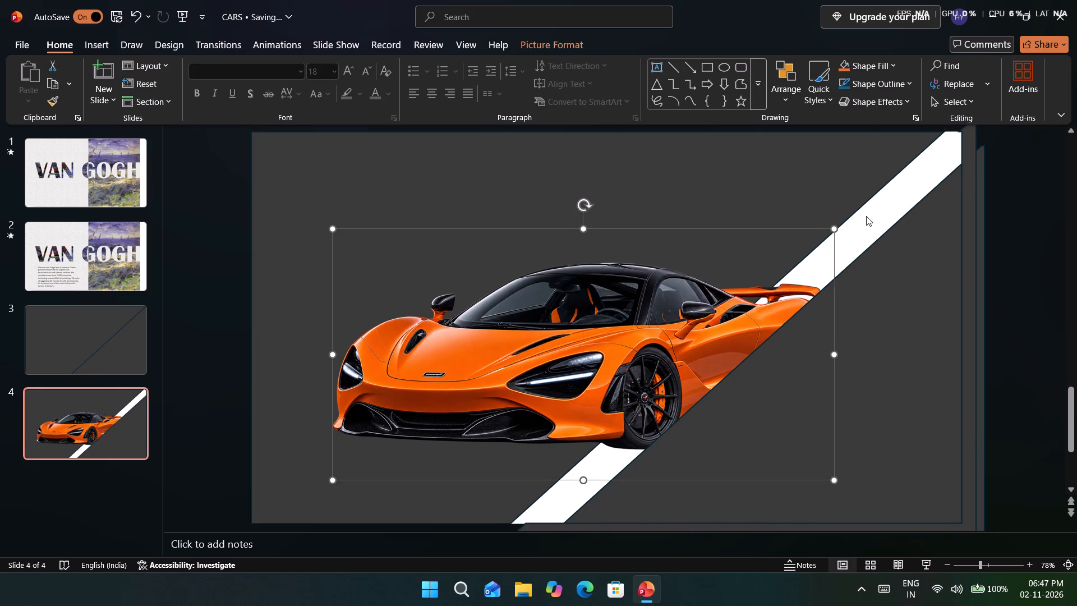
Format slide 4's background with a solid dark grey fill, using the fourth shade of the light grey theme colour.
click(866, 216)
right_click(866, 216)
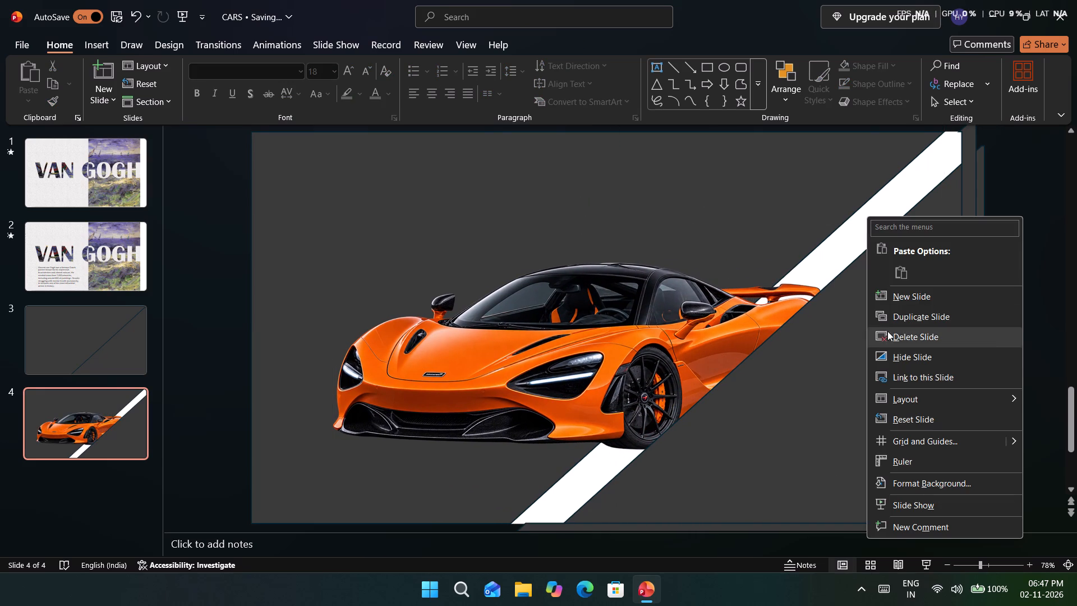
click(912, 475)
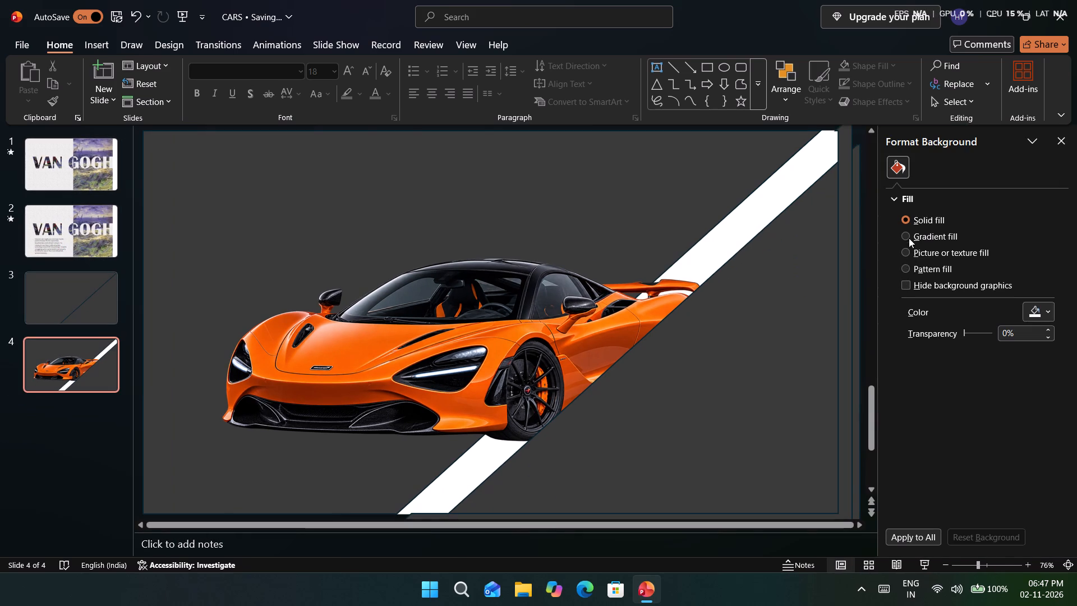
click(1054, 314)
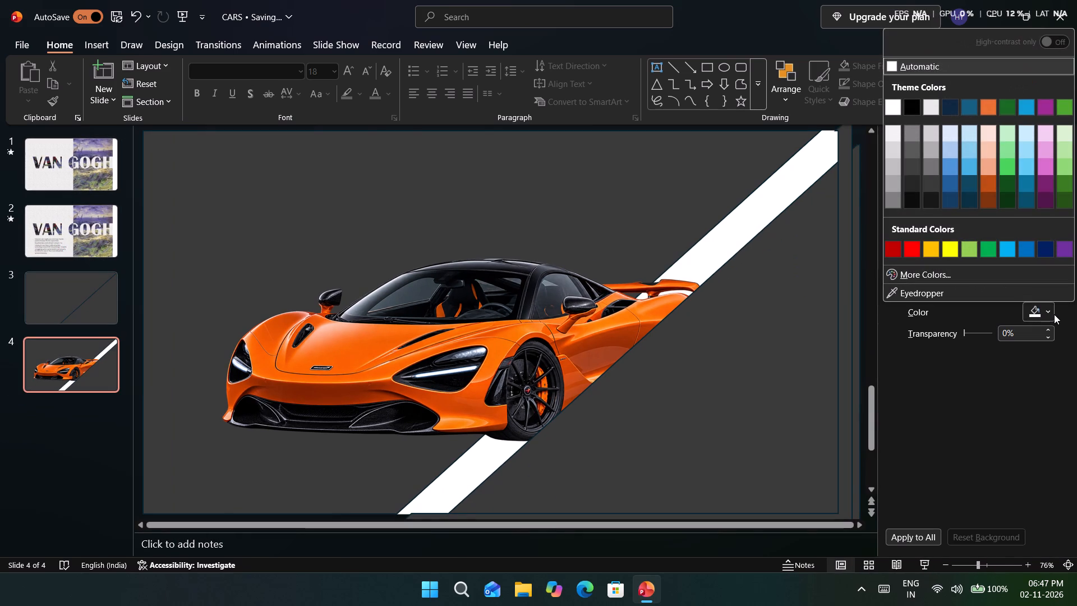
click(932, 179)
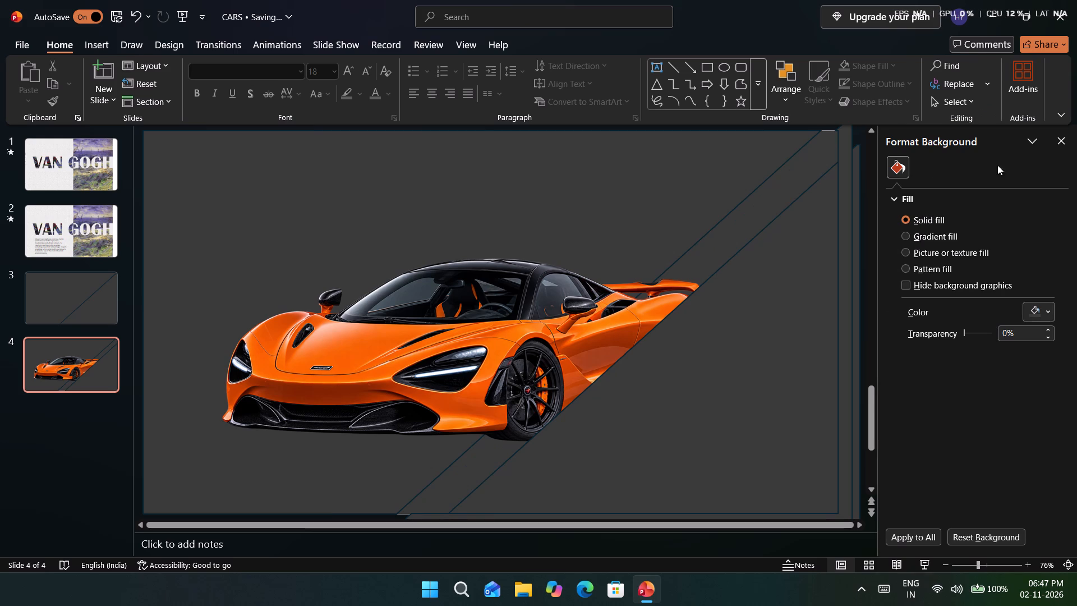
click(1056, 143)
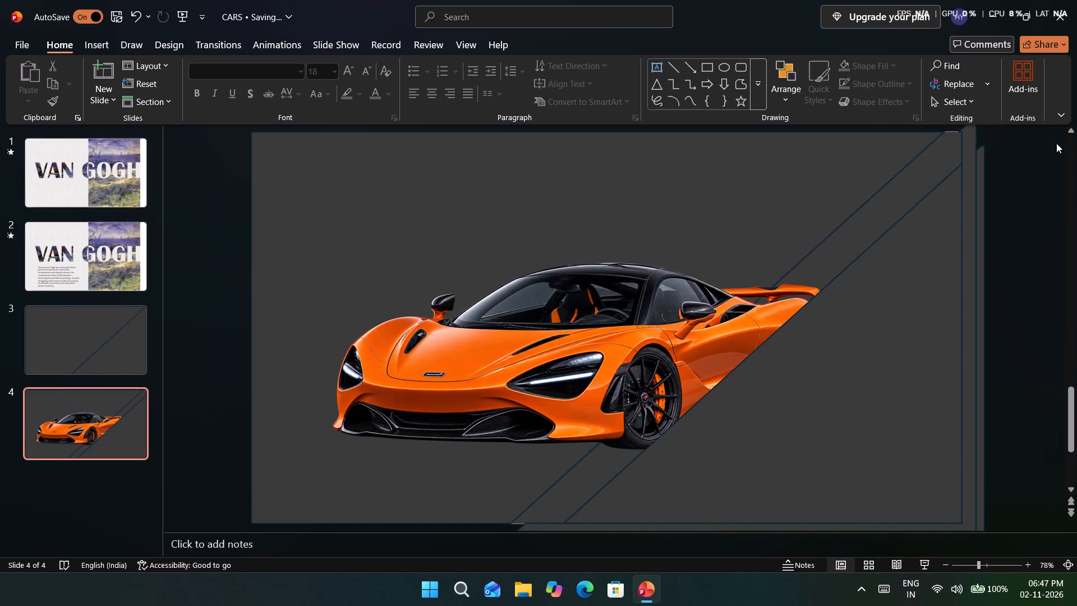
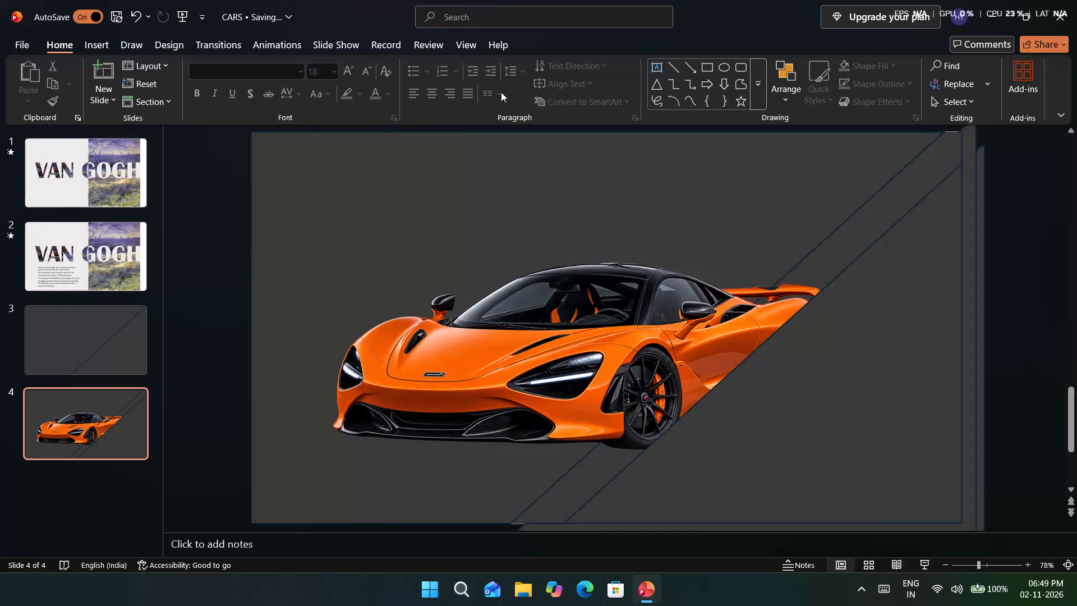
click(998, 15)
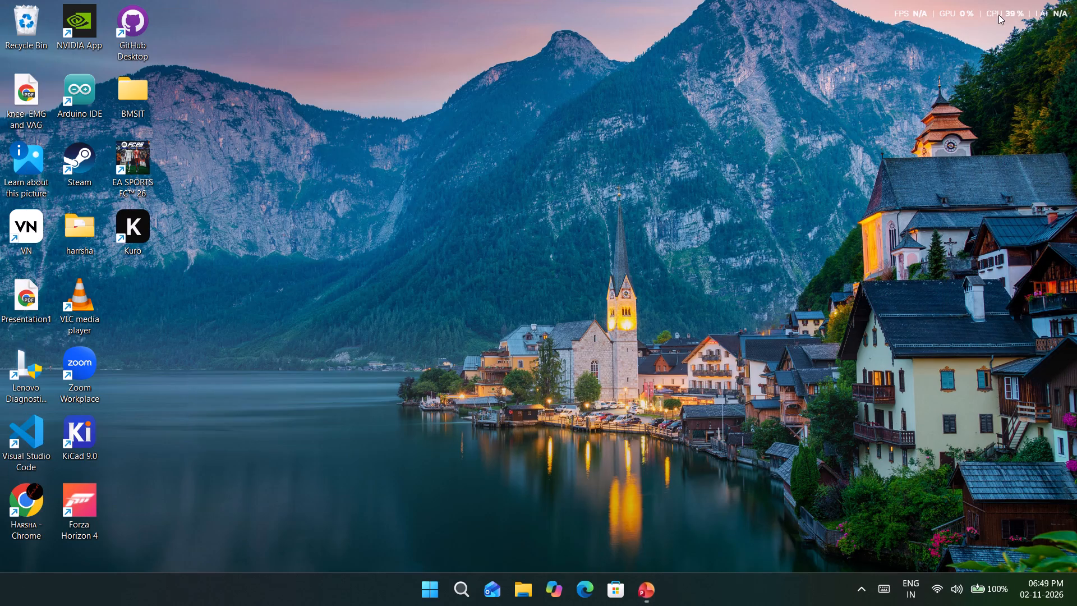
click(425, 602)
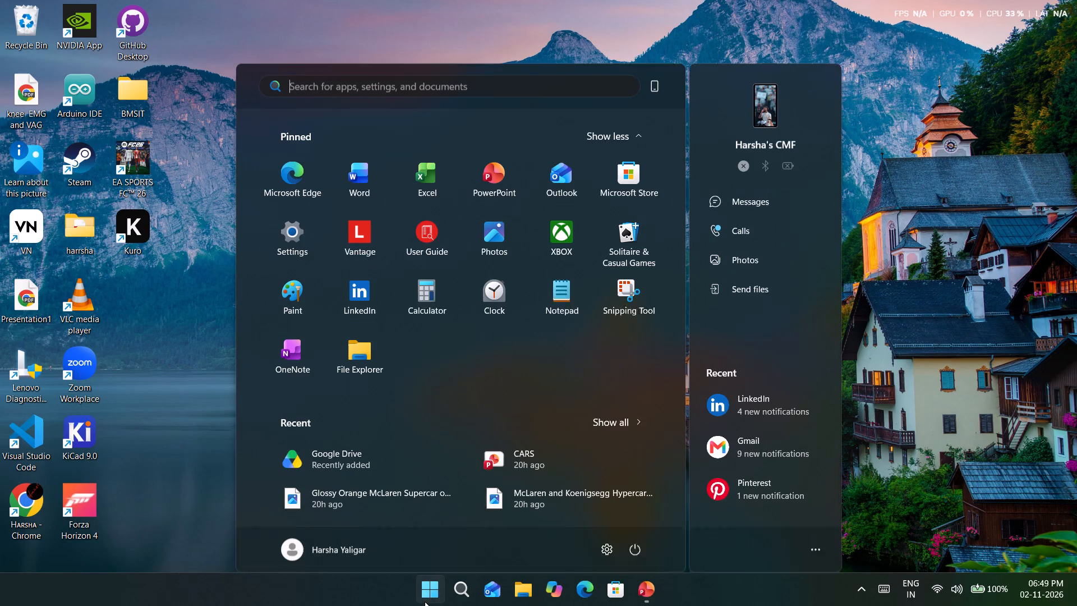
text(chrome)
click(605, 288)
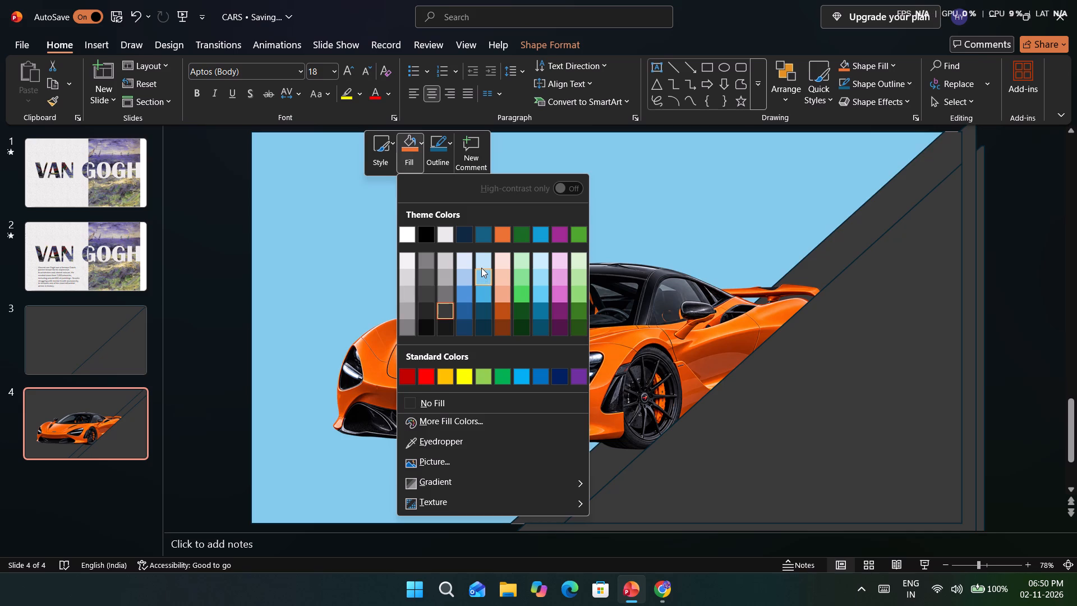
click(481, 265)
Fill the lower-right fragment with the same light blue, the lightest shade of the dark teal theme colour.
click(749, 440)
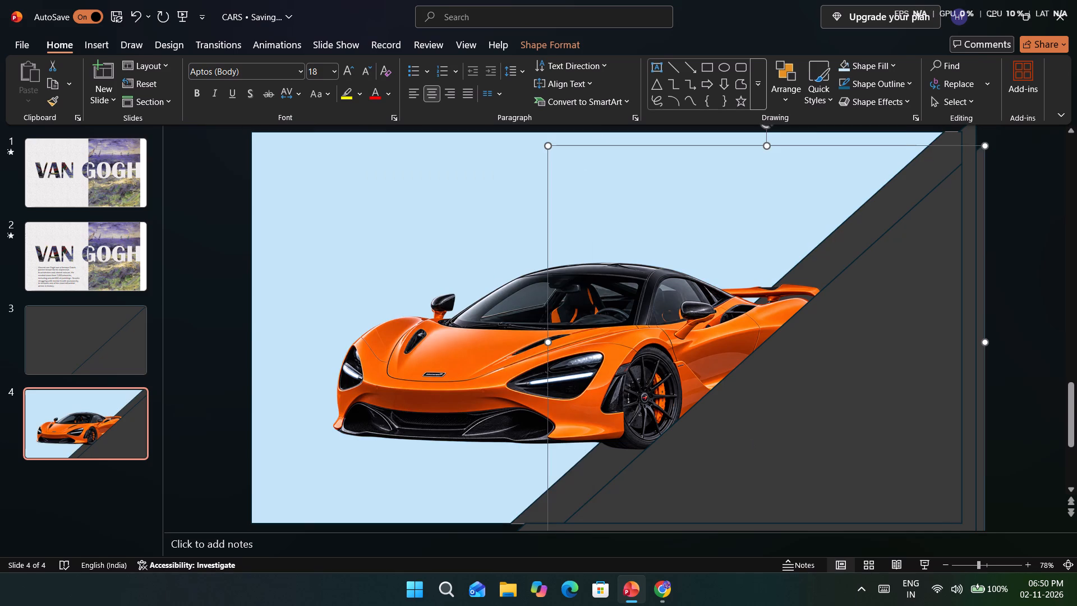
right_click(749, 440)
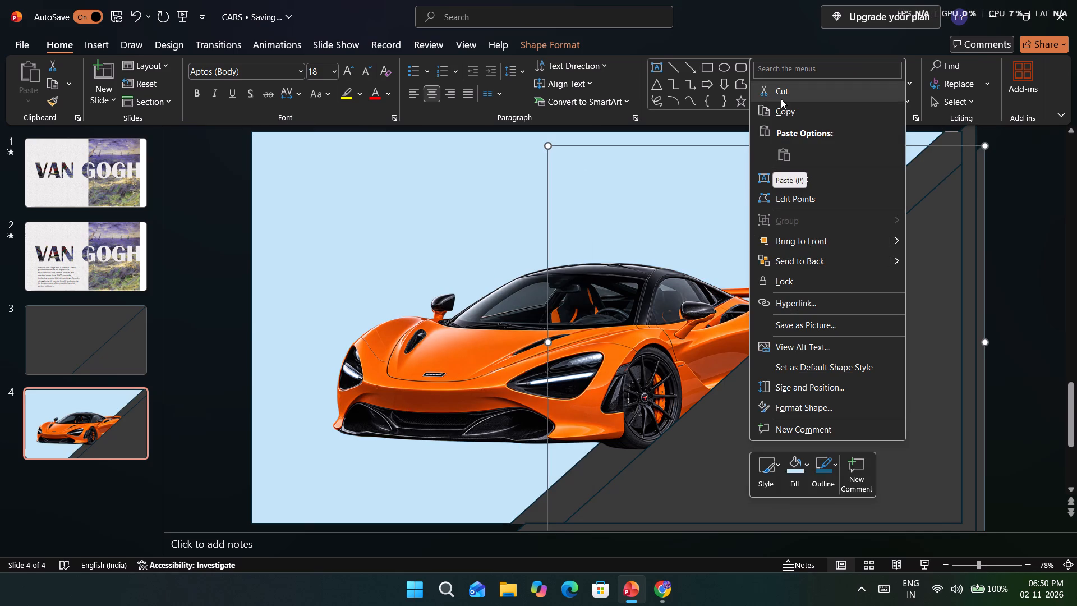
click(798, 470)
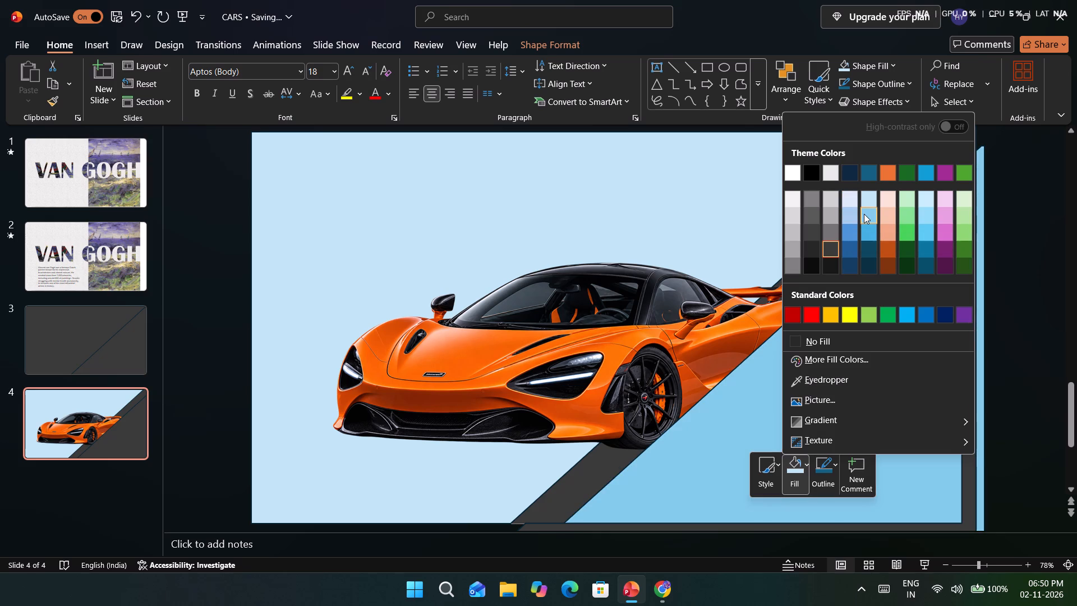
click(866, 200)
Format slide 4's background with a solid light blue fill, using the lightest shade of the dark teal theme colour.
click(822, 274)
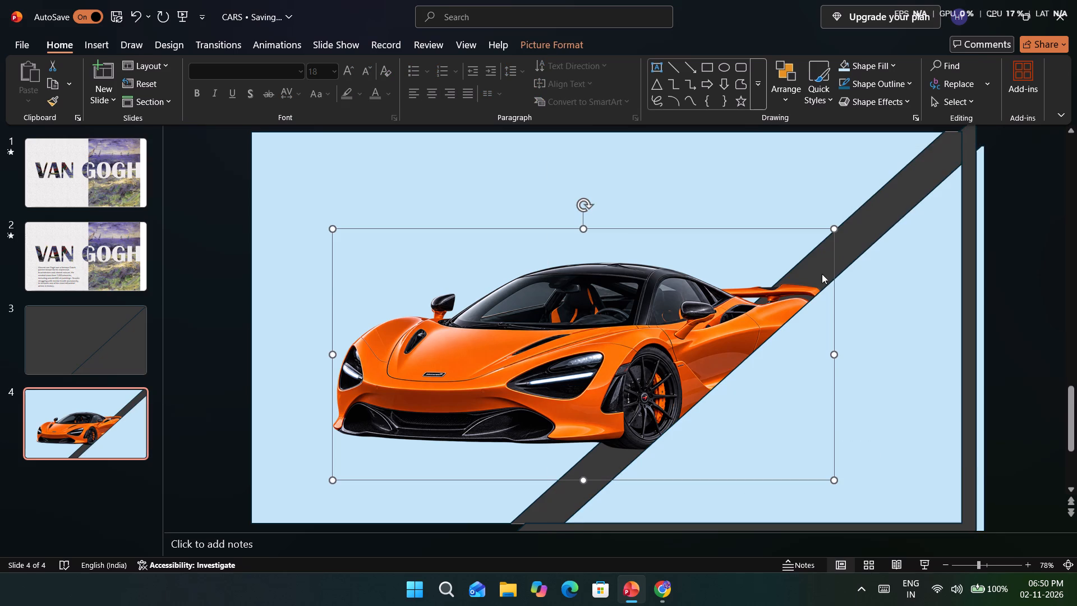
click(868, 225)
right_click(868, 225)
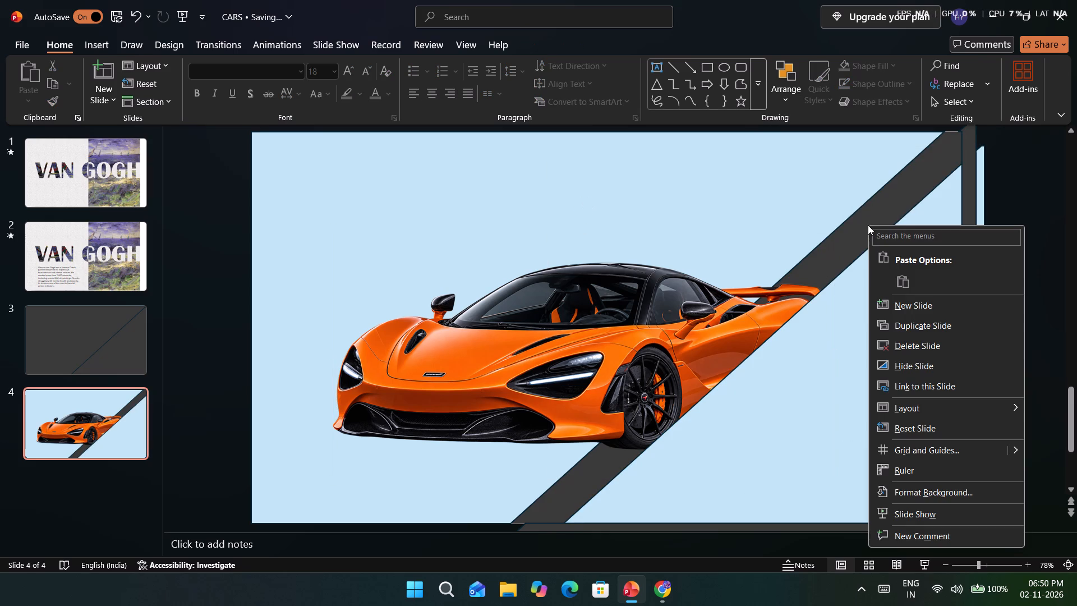
click(865, 219)
right_click(865, 219)
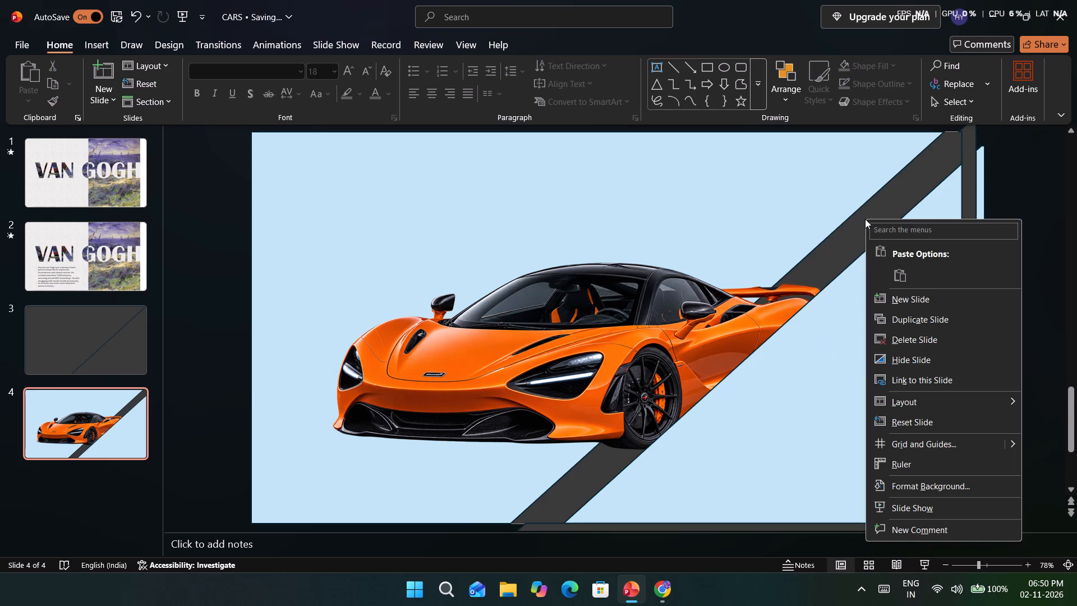
click(921, 488)
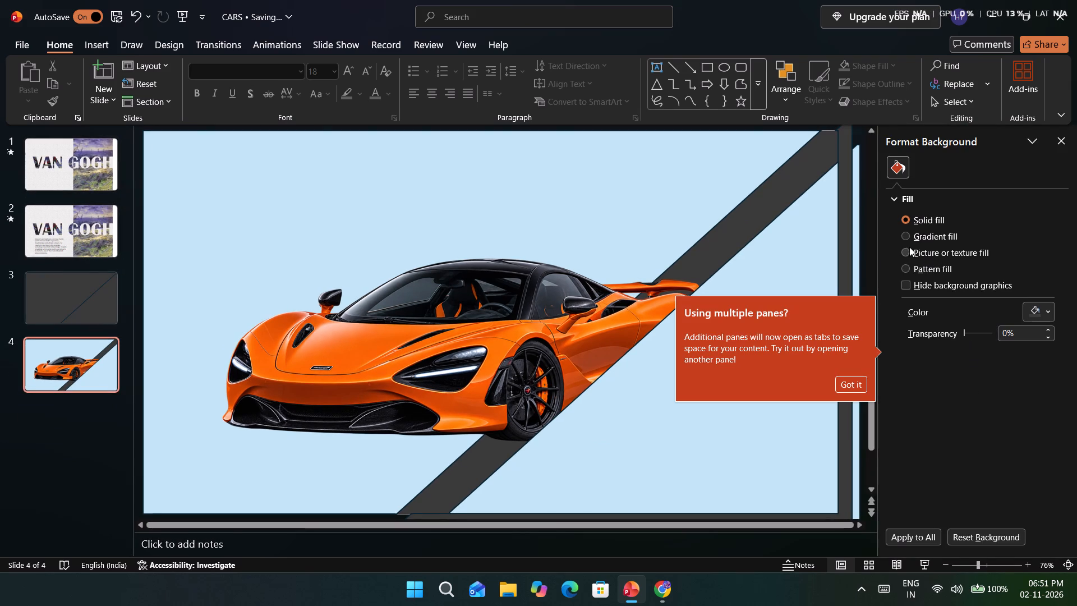
click(1035, 311)
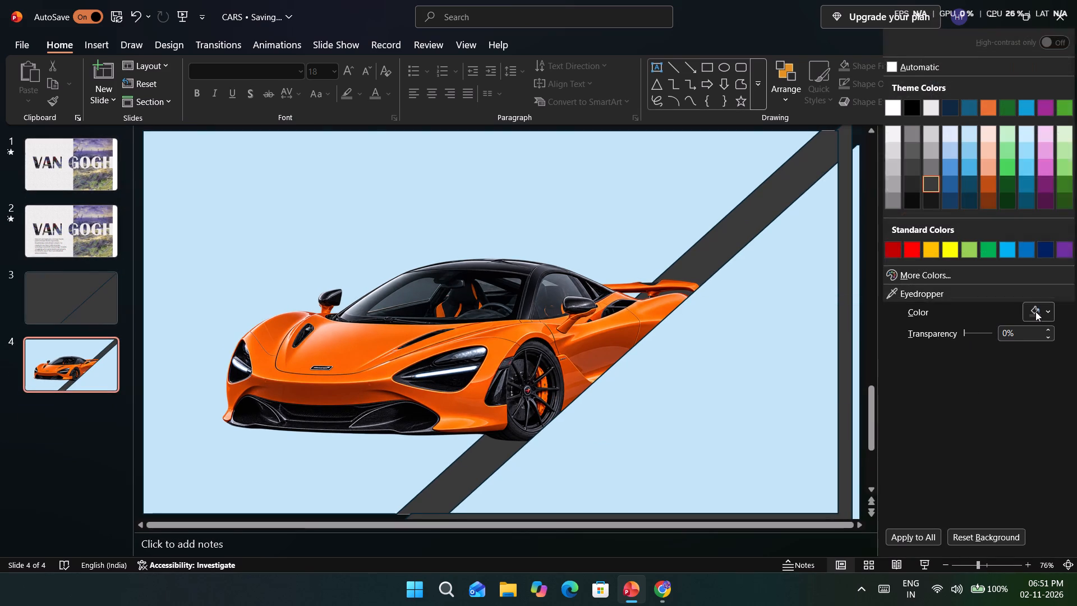
click(969, 136)
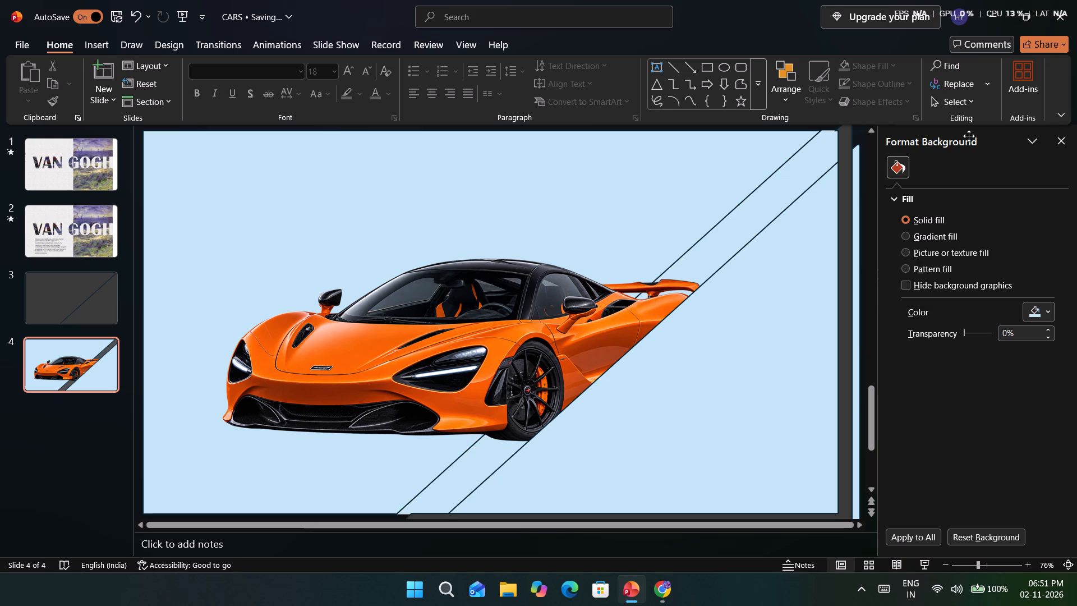
click(1065, 136)
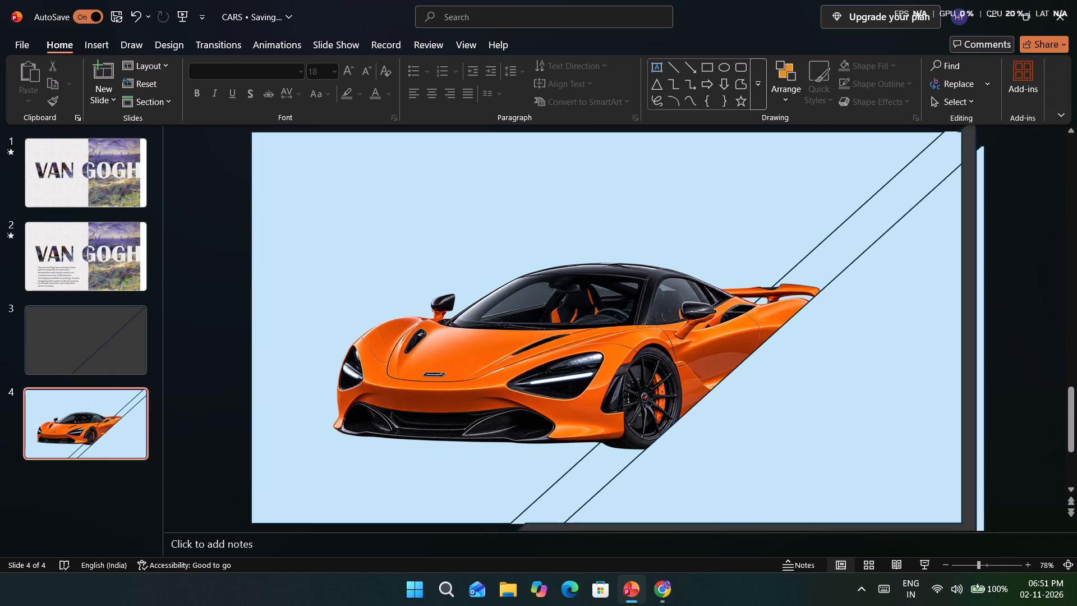
Move the lower-right light blue fragment up and left until its diagonal edge meets the upper-left fragment's edge.
drag(840, 351, 814, 332)
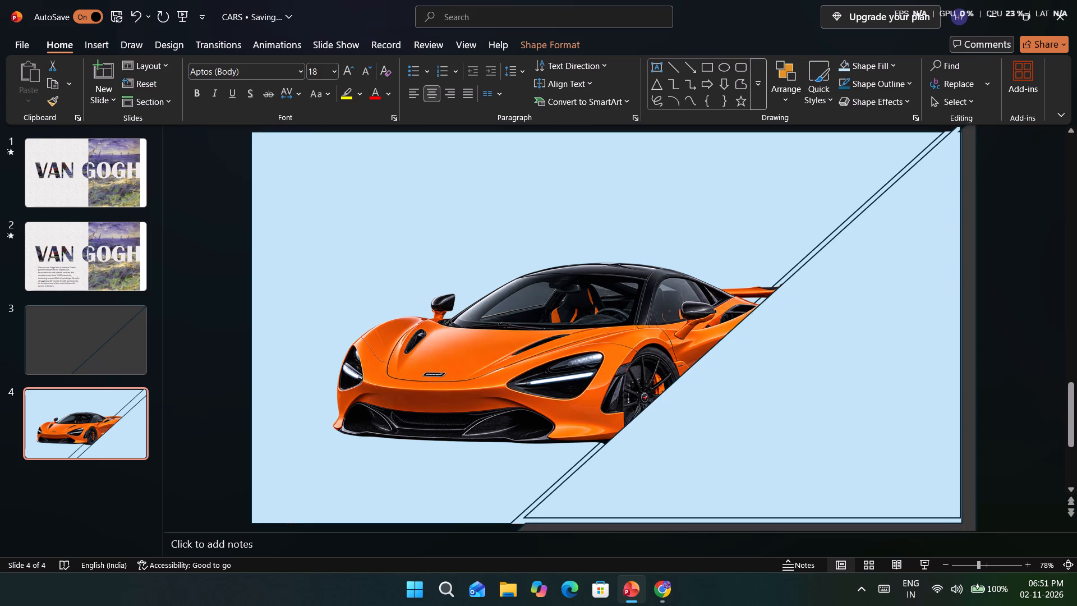
drag(814, 332, 809, 330)
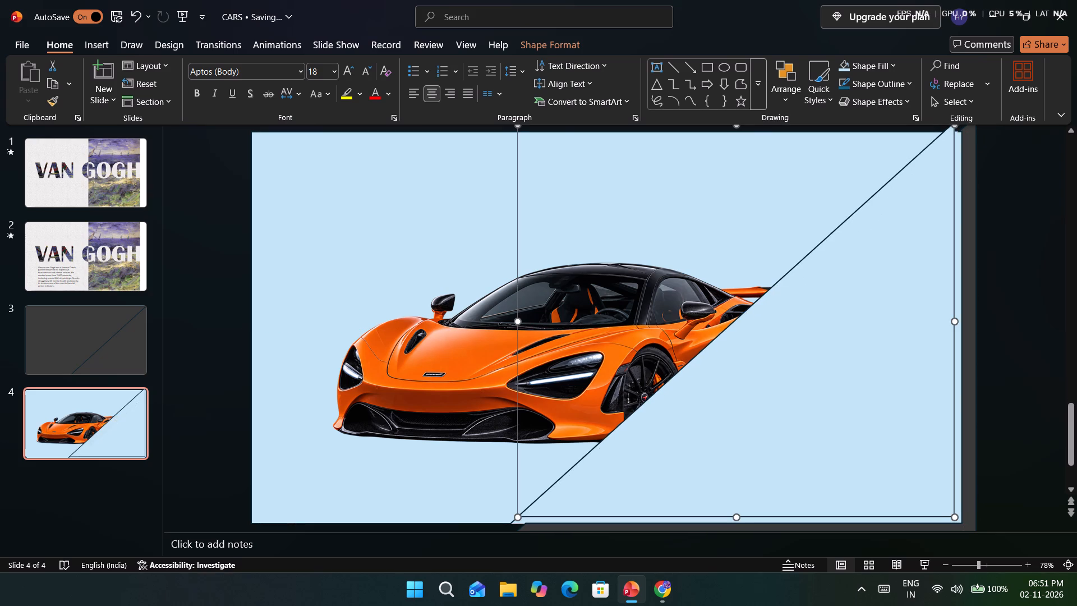
click(1012, 373)
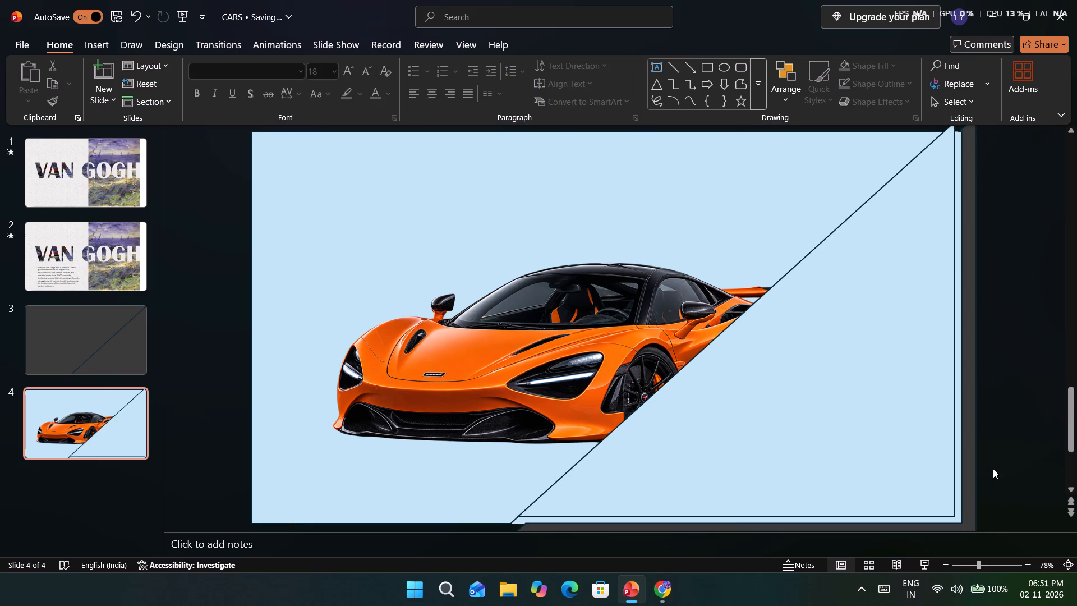
Move the remaining dark grey fragment behind the light blue shapes farther right, away from the slide's right edge.
click(974, 512)
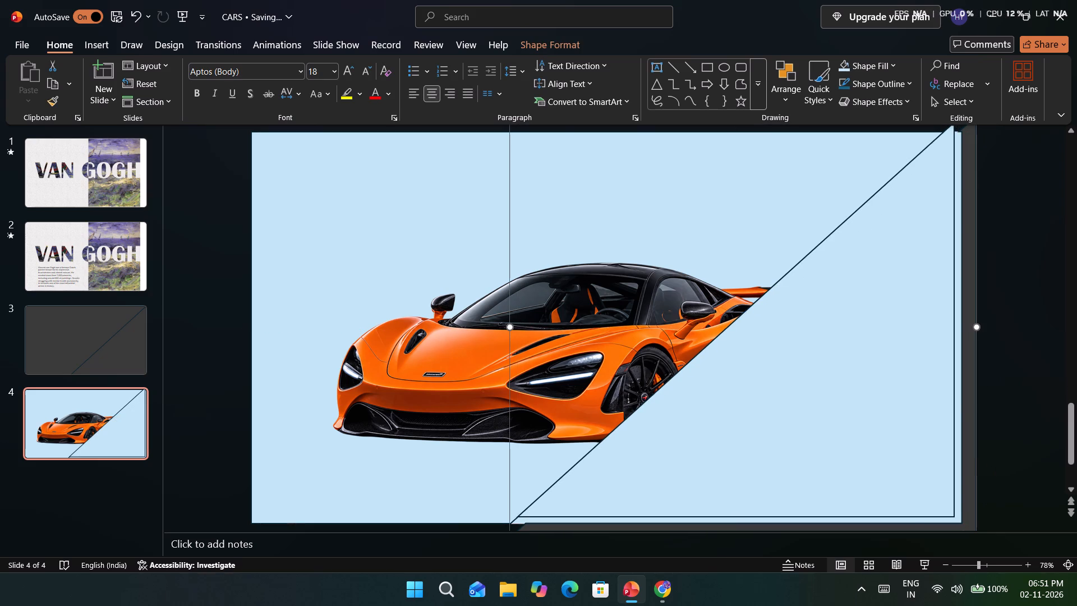
right_click(974, 512)
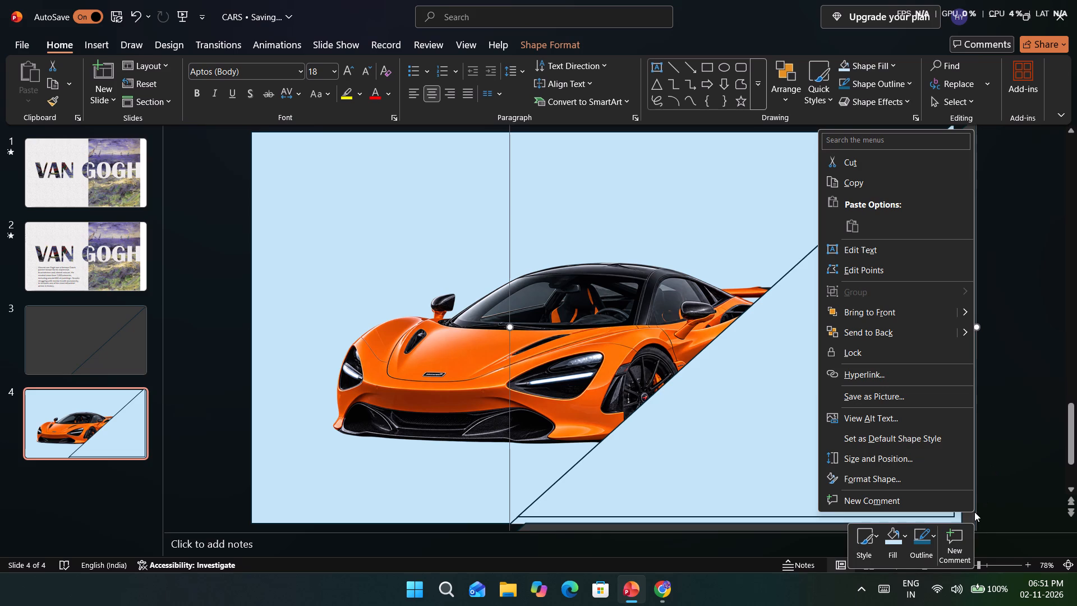
click(1051, 387)
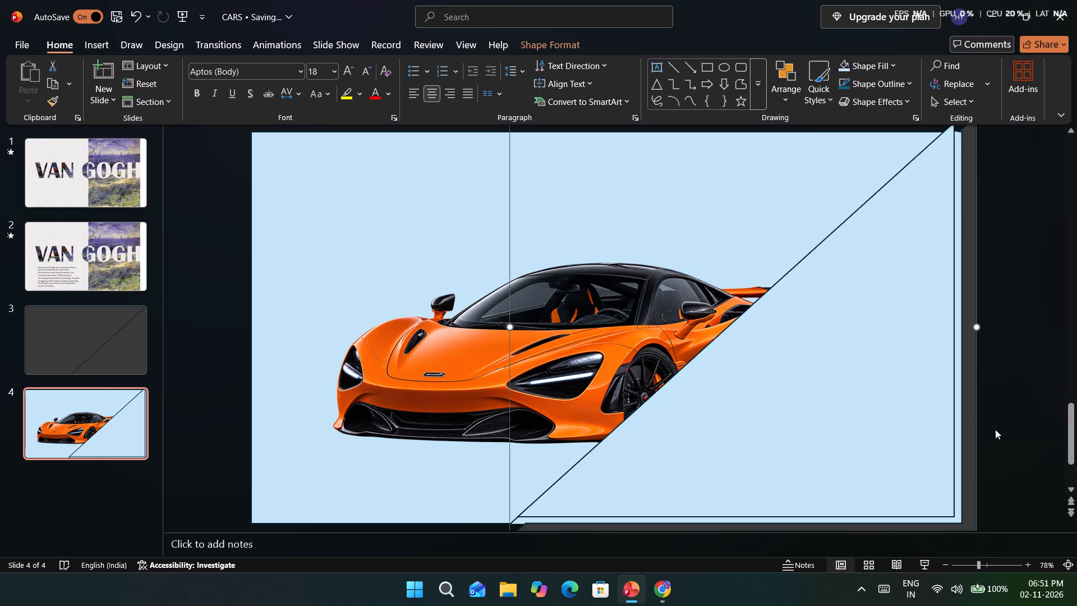
drag(971, 437, 1032, 446)
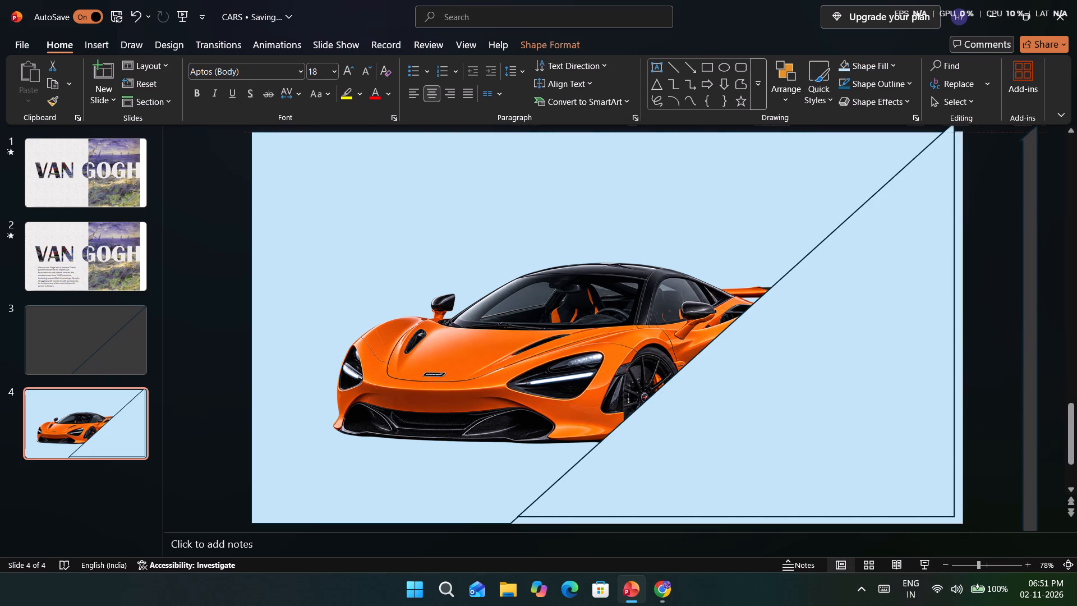
drag(1032, 446, 1032, 444)
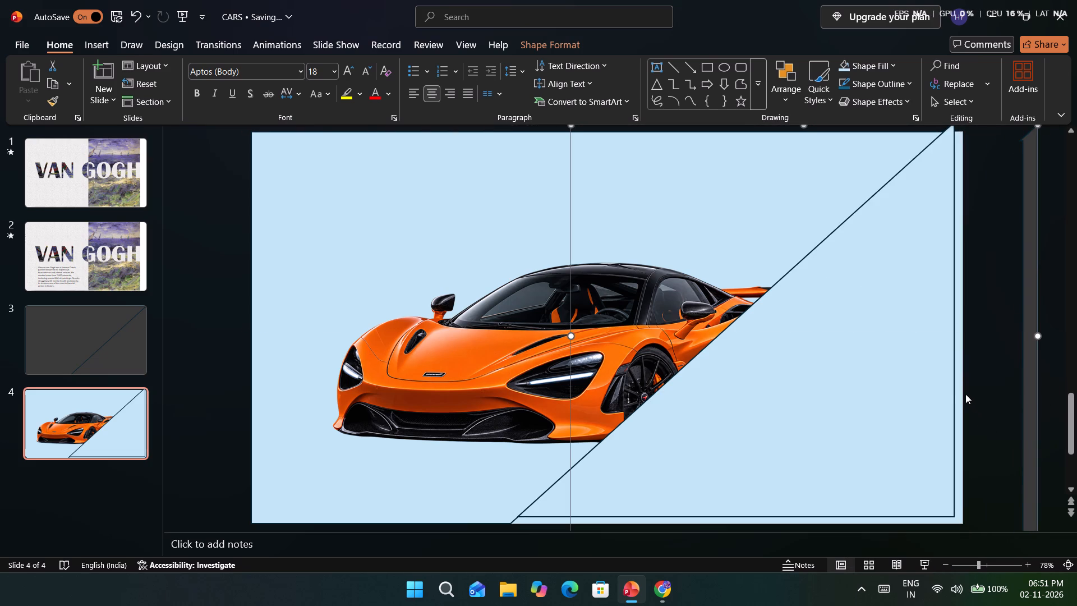
click(959, 393)
click(959, 393)
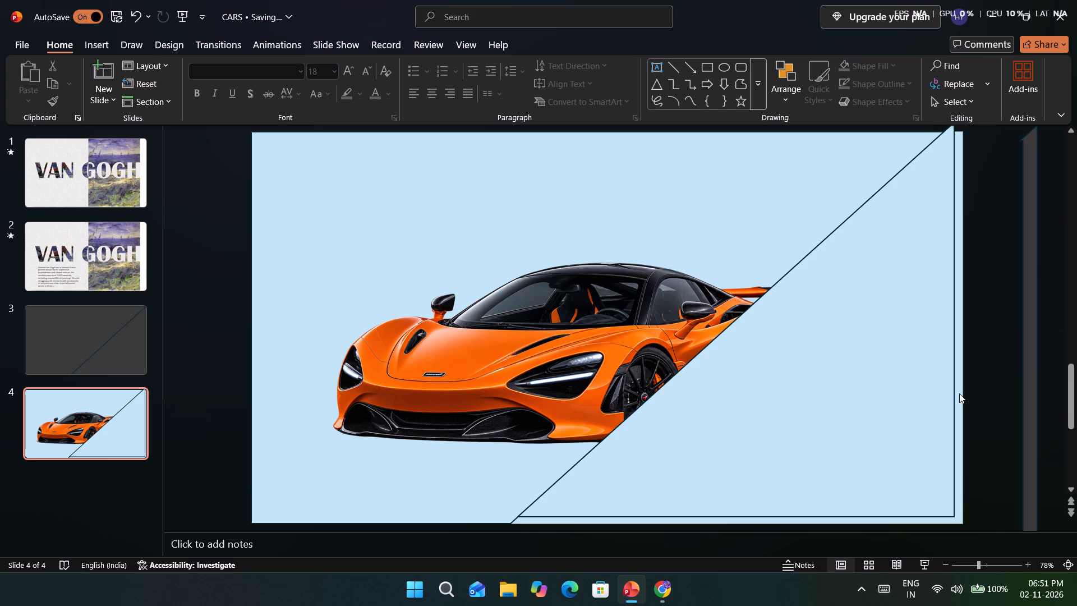
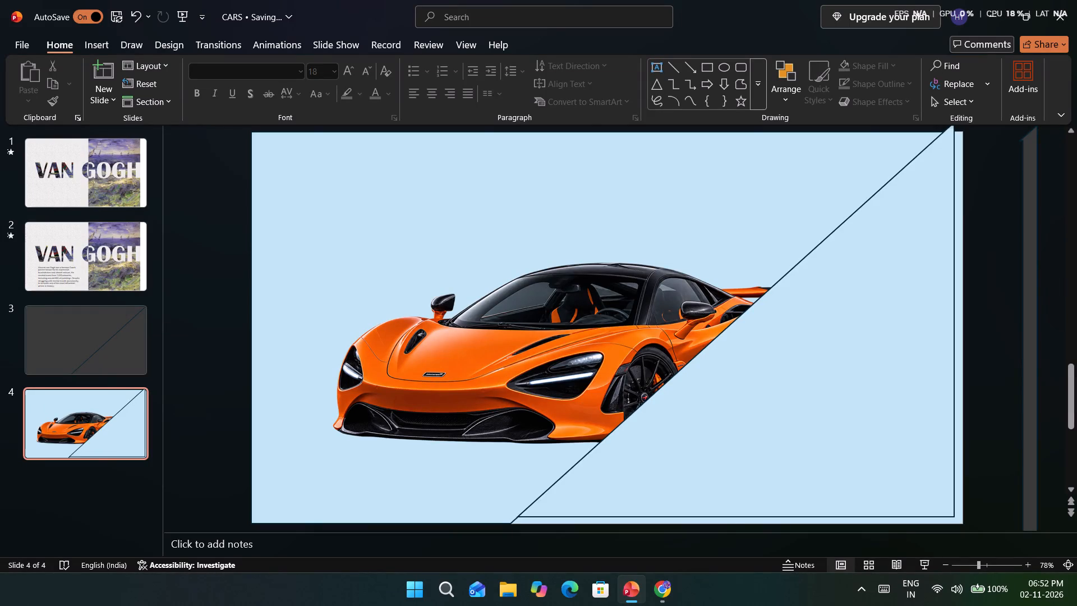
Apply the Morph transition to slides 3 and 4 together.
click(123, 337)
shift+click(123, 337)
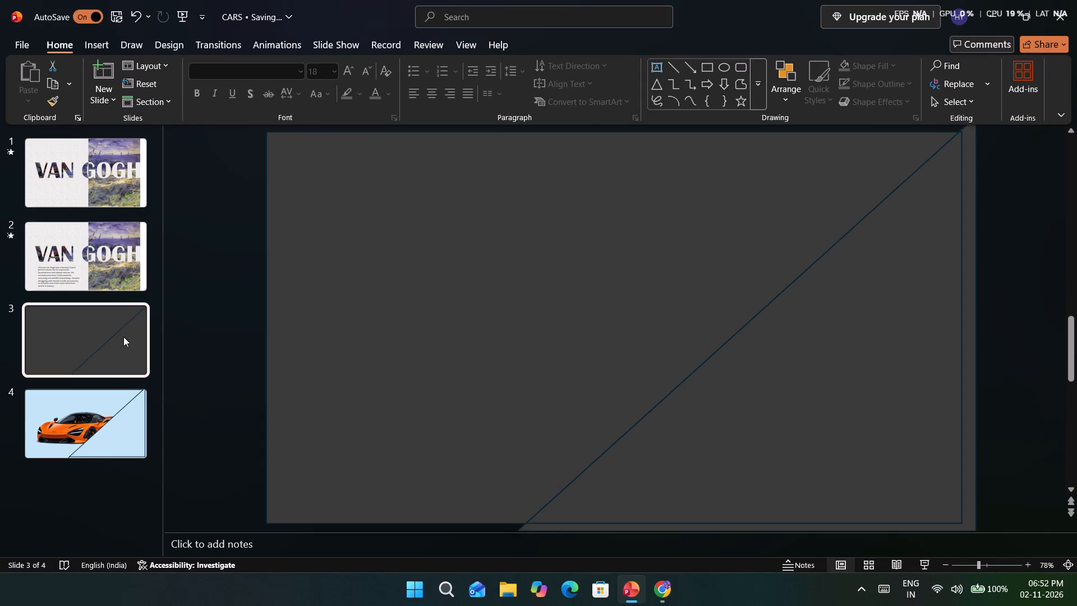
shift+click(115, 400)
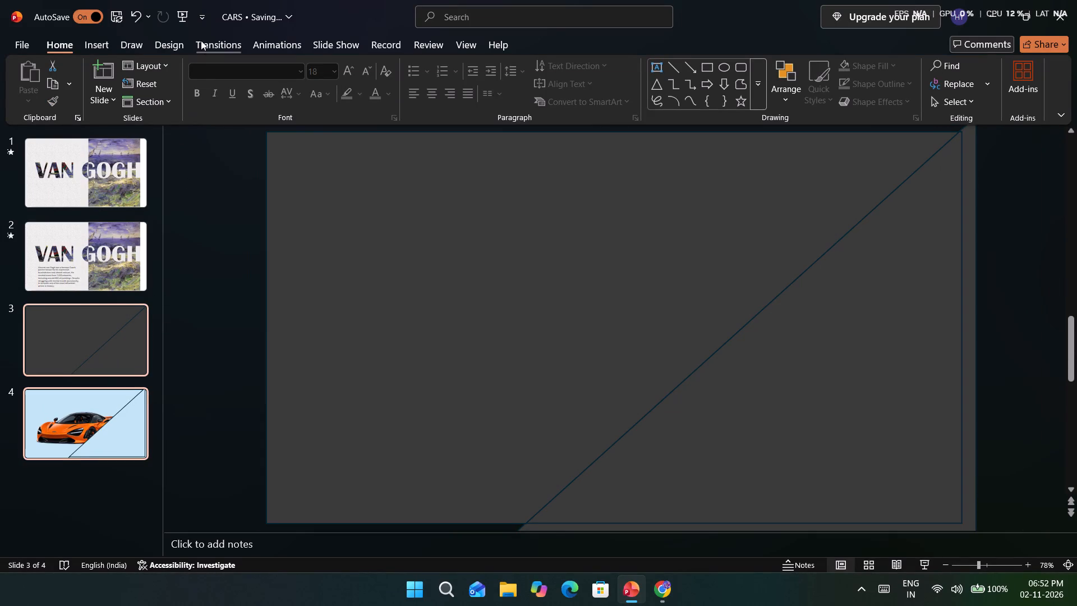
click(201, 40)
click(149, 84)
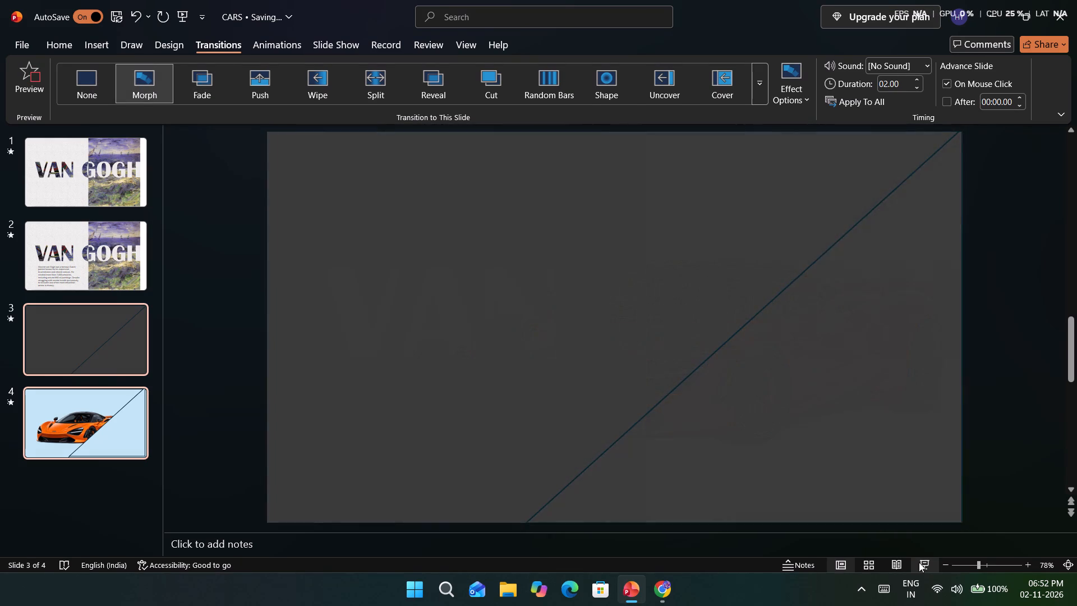
Play the slide show from slide 3 through slide 4 to check the diagonal reveal, and return to editing.
click(920, 571)
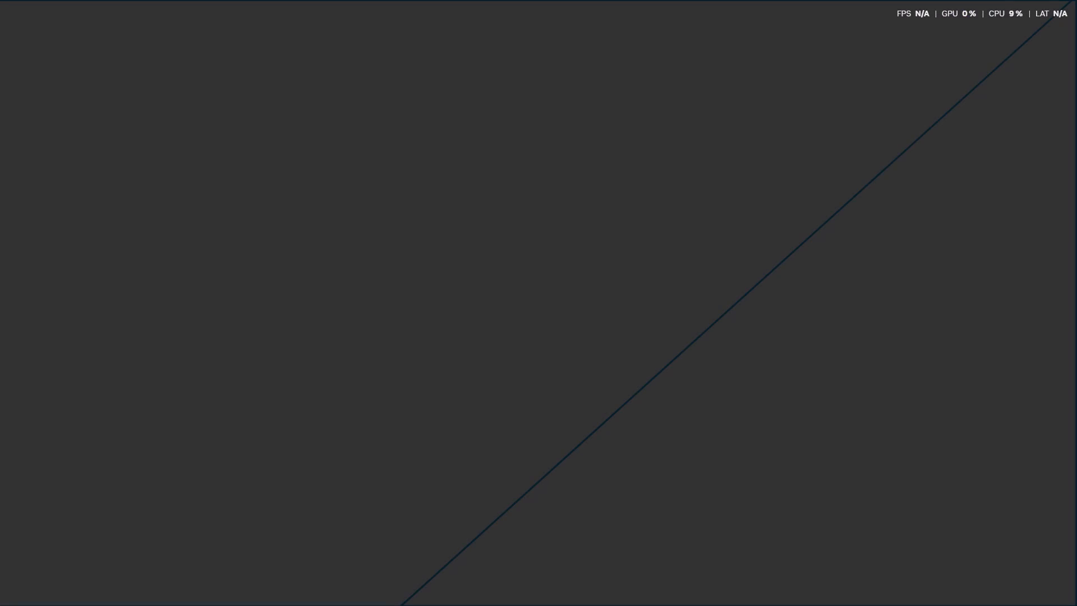
key(Right)
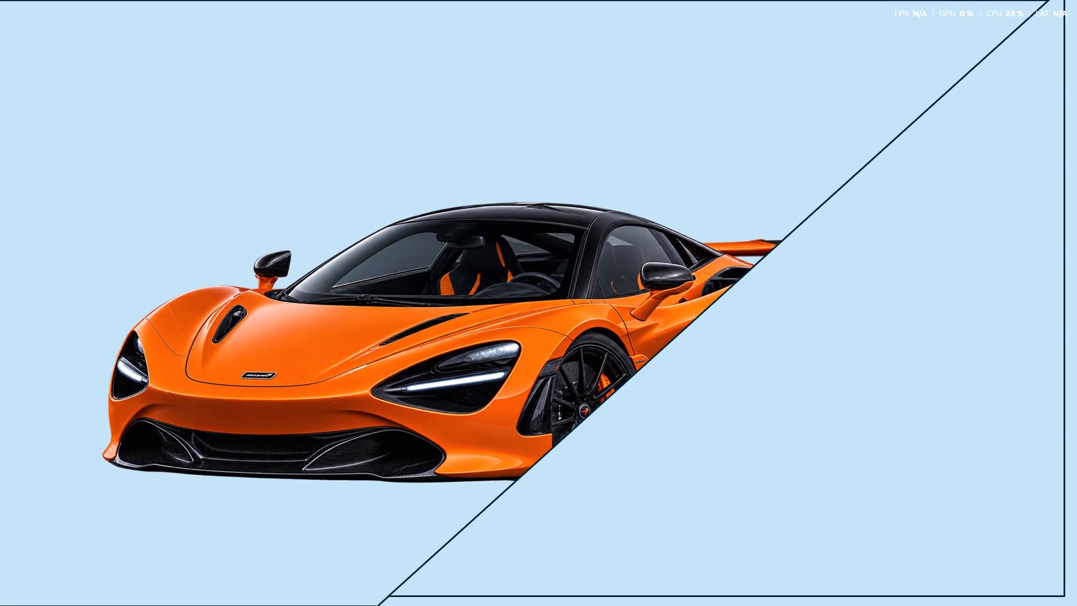
key(Escape)
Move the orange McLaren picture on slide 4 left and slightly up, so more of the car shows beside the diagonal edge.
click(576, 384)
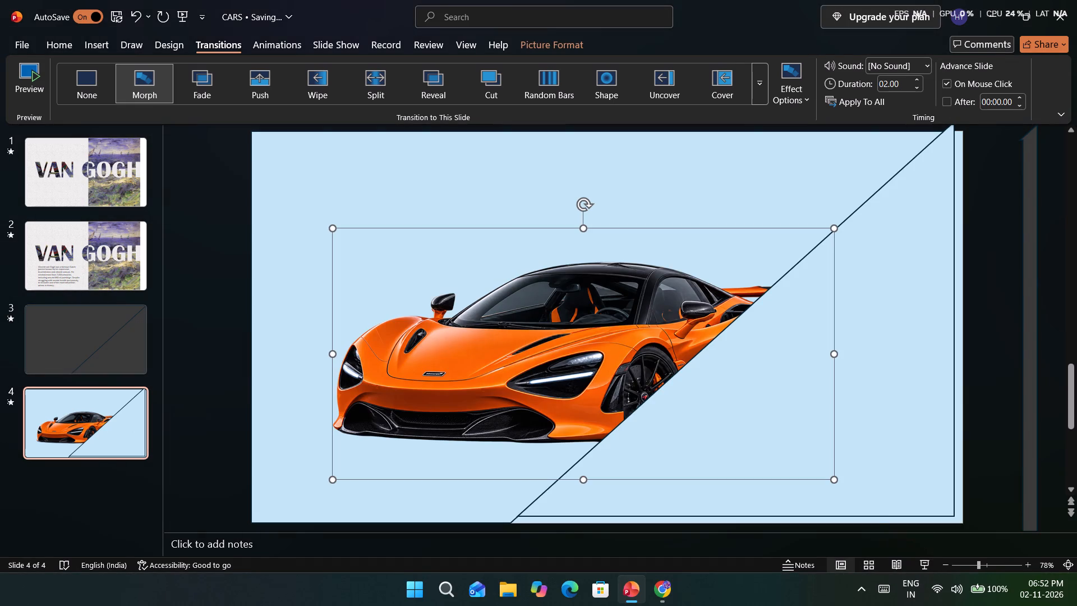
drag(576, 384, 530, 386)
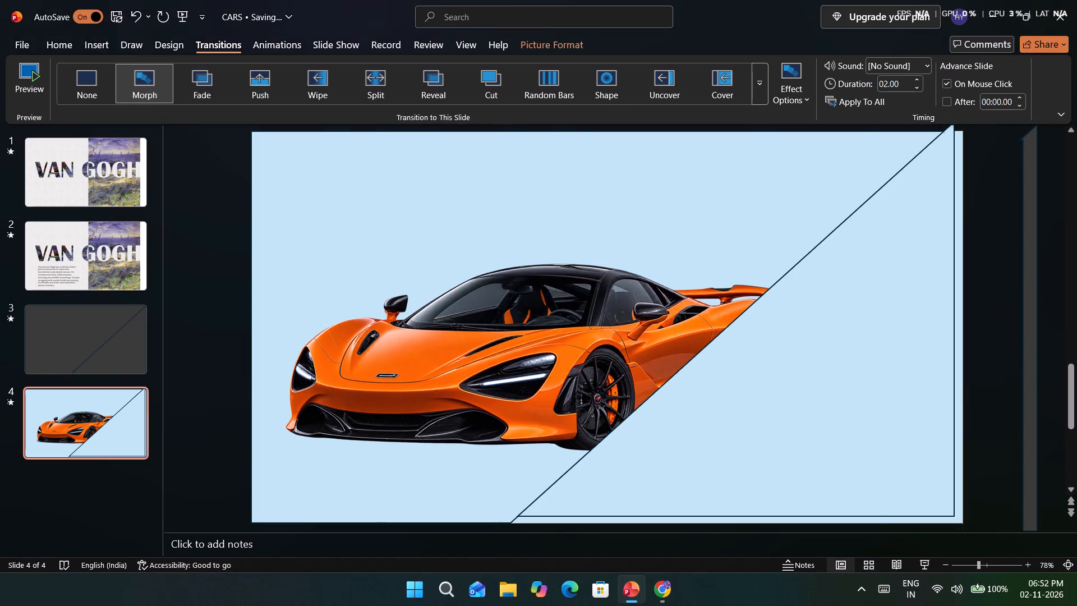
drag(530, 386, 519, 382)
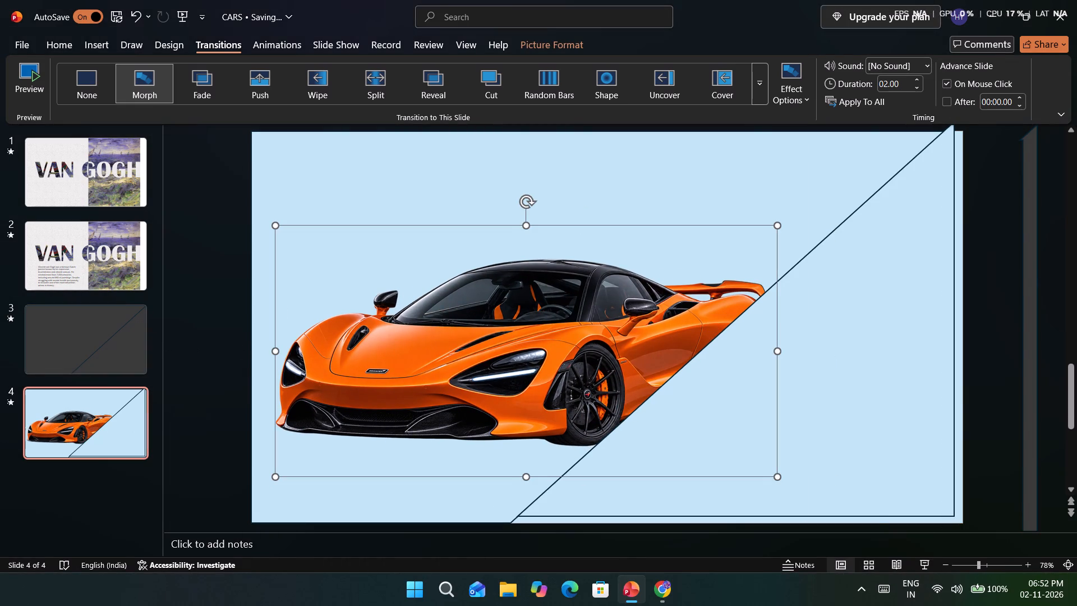
Replay the transition between slides 3 and 4 in the slide show to check the repositioned car, and return to editing.
click(929, 562)
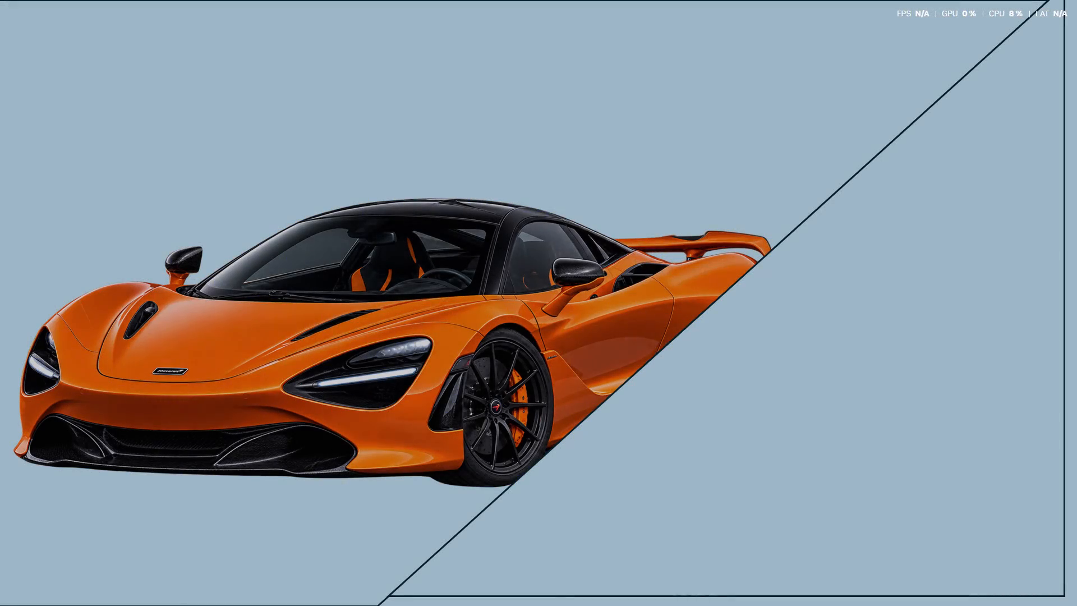
key(Left)
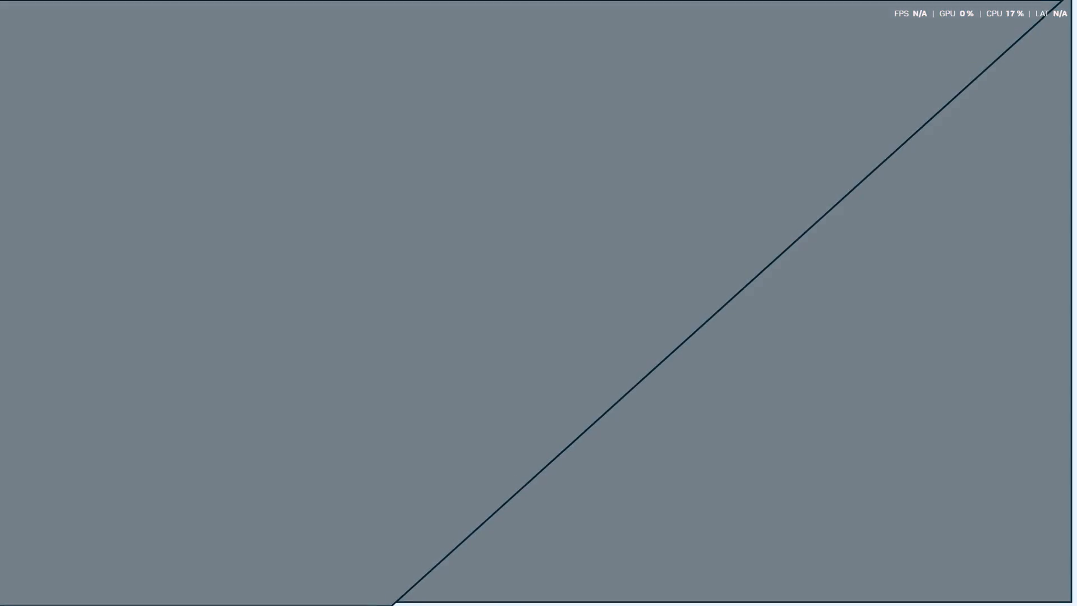
key(Right)
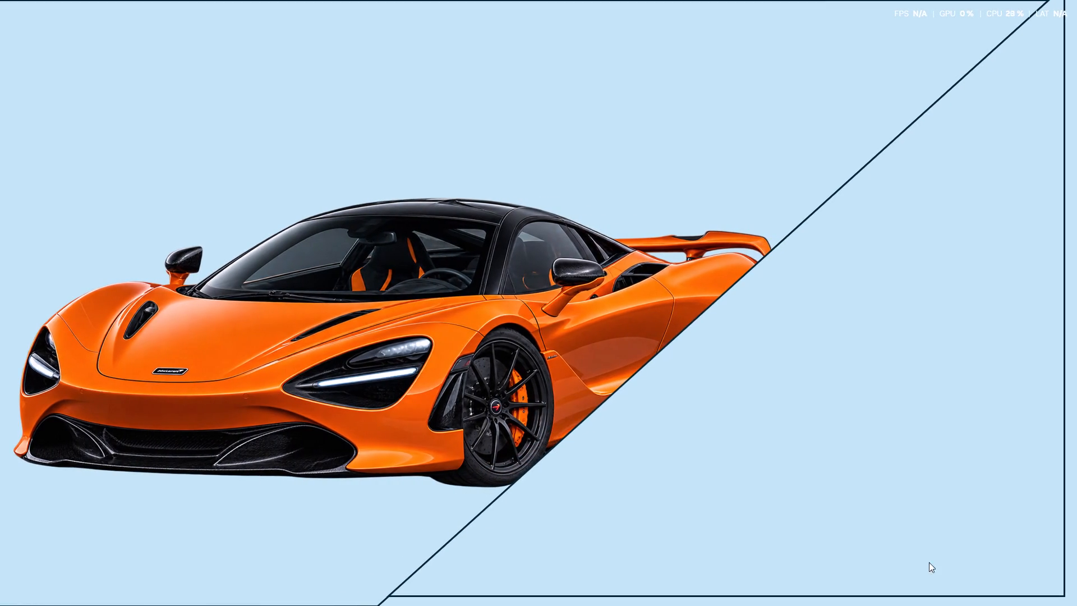
key(Escape)
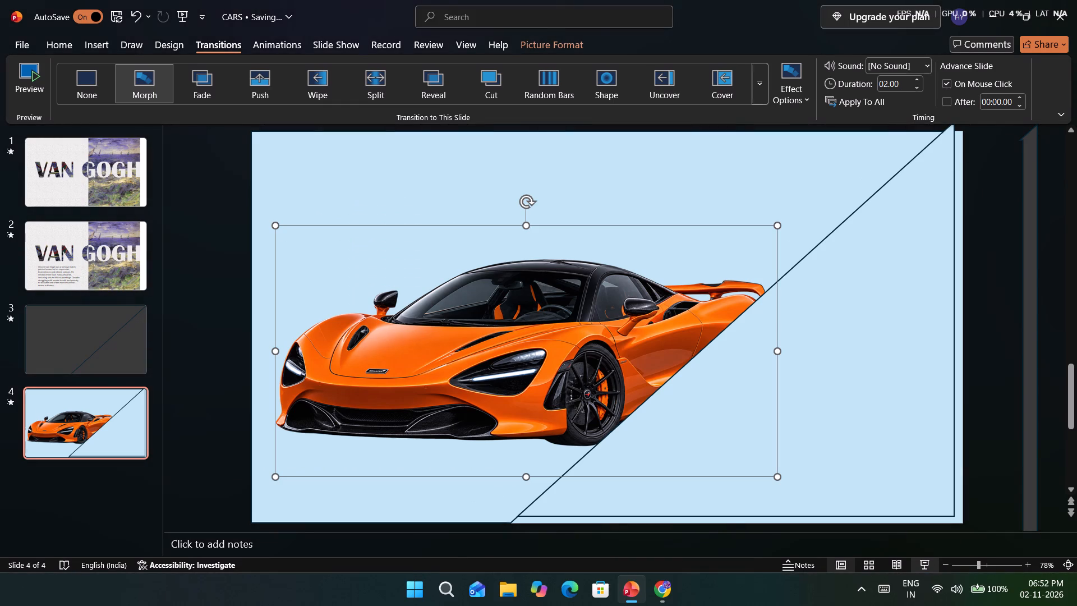
Delete slides 3 and 4, the dark grey cover slide and the McLaren reveal slide.
click(79, 341)
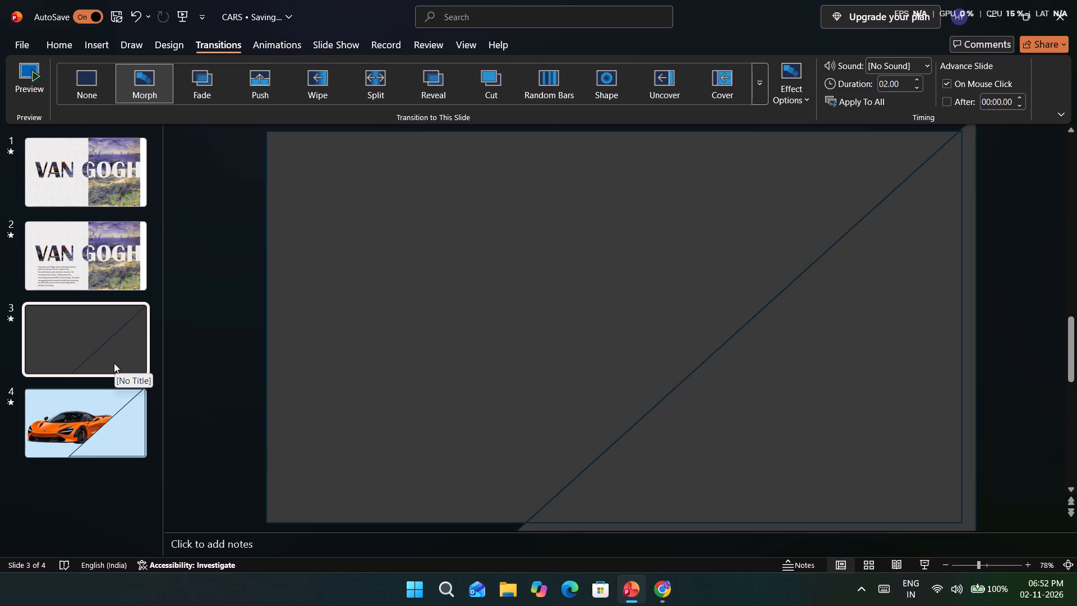
key(Delete)
key(Delete)
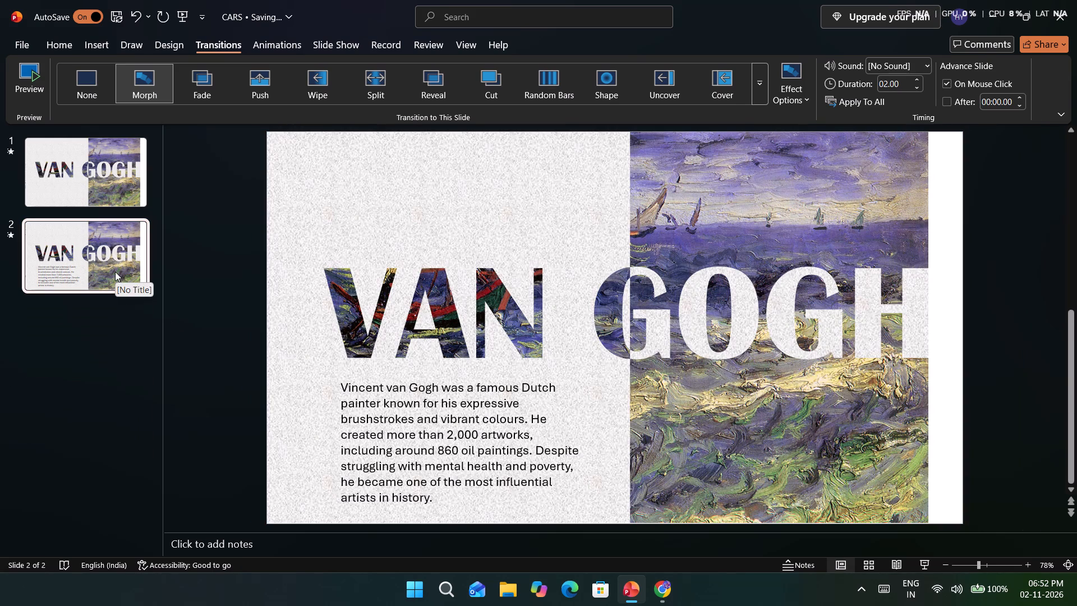
Add a new blank slide after slide 2.
click(44, 49)
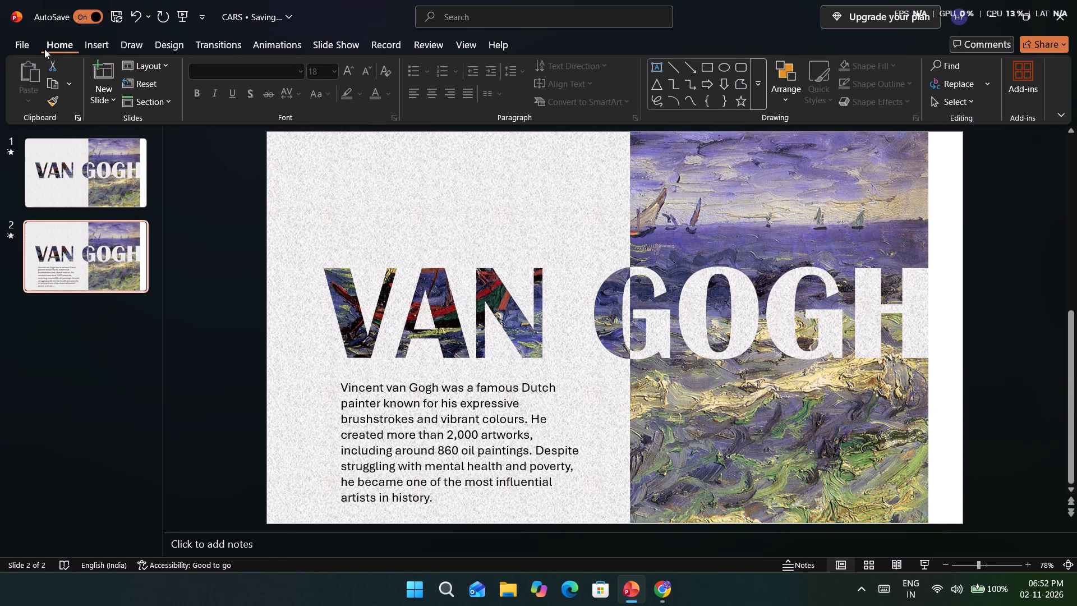
click(99, 73)
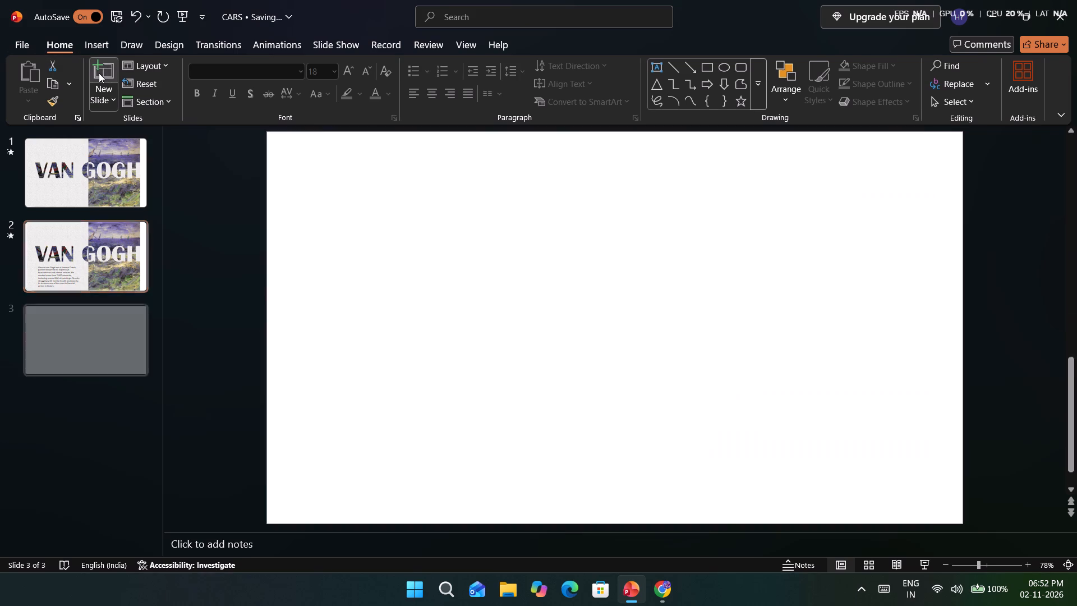
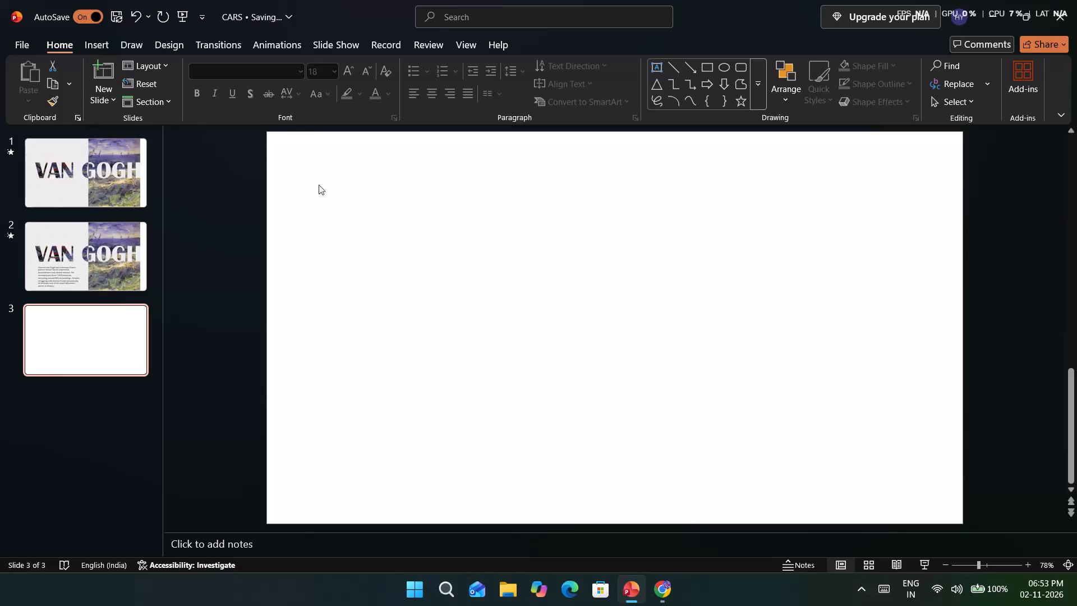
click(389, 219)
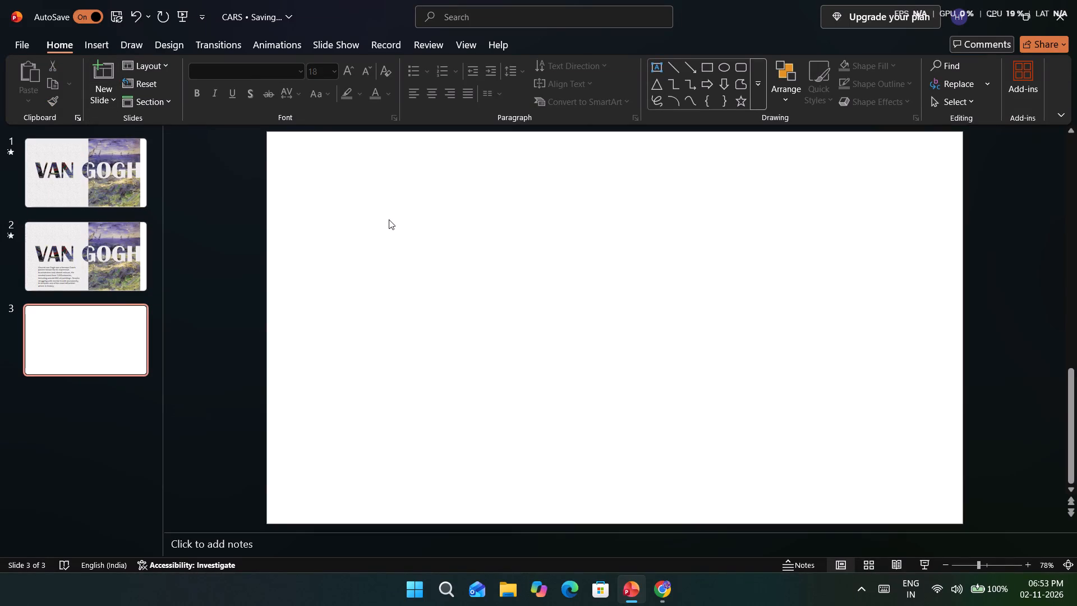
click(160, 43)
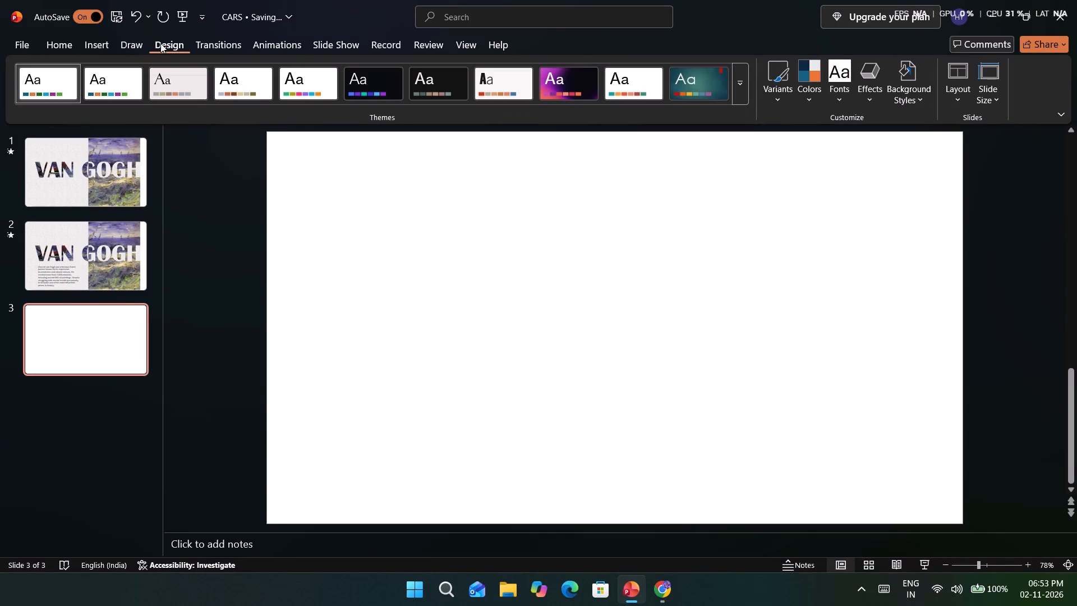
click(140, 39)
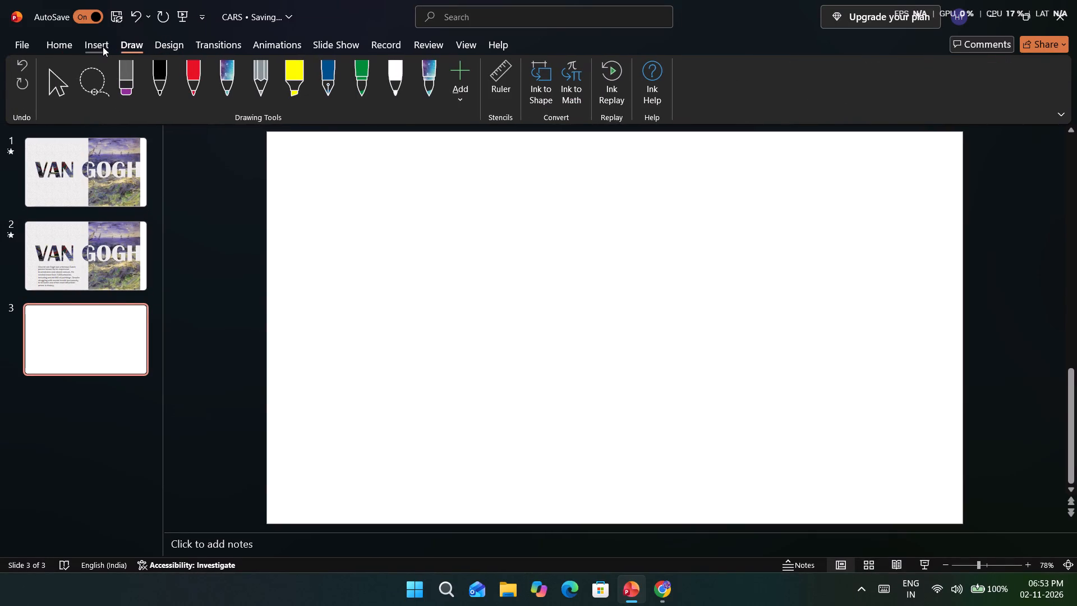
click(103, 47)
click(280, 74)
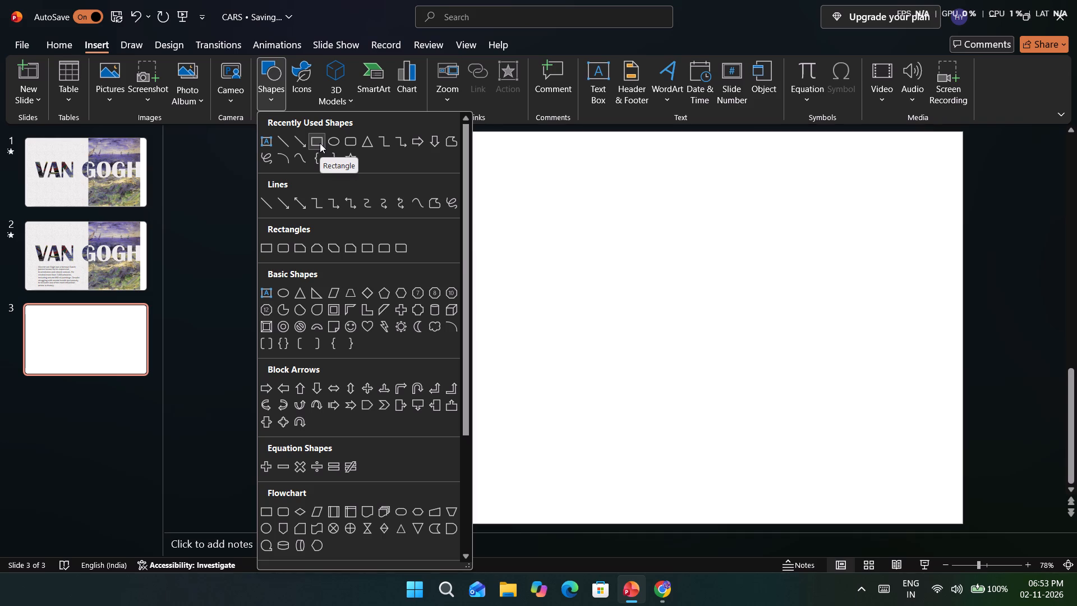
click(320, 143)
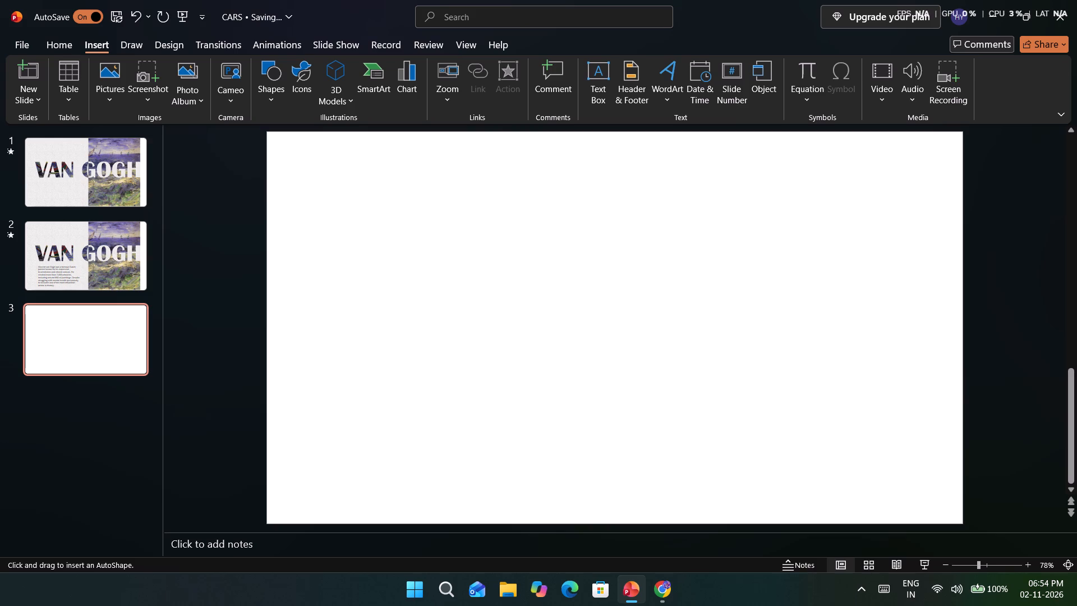
On slide 1, bring the sailing-boat painting to the front so it covers the VAN GOGH lettering.
click(116, 174)
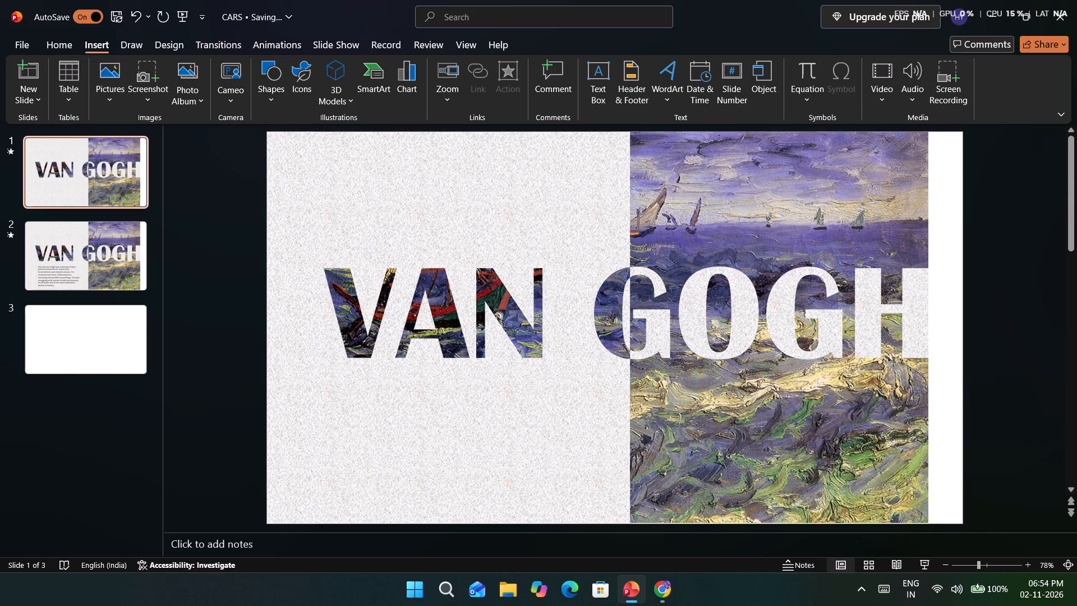
click(518, 314)
click(707, 394)
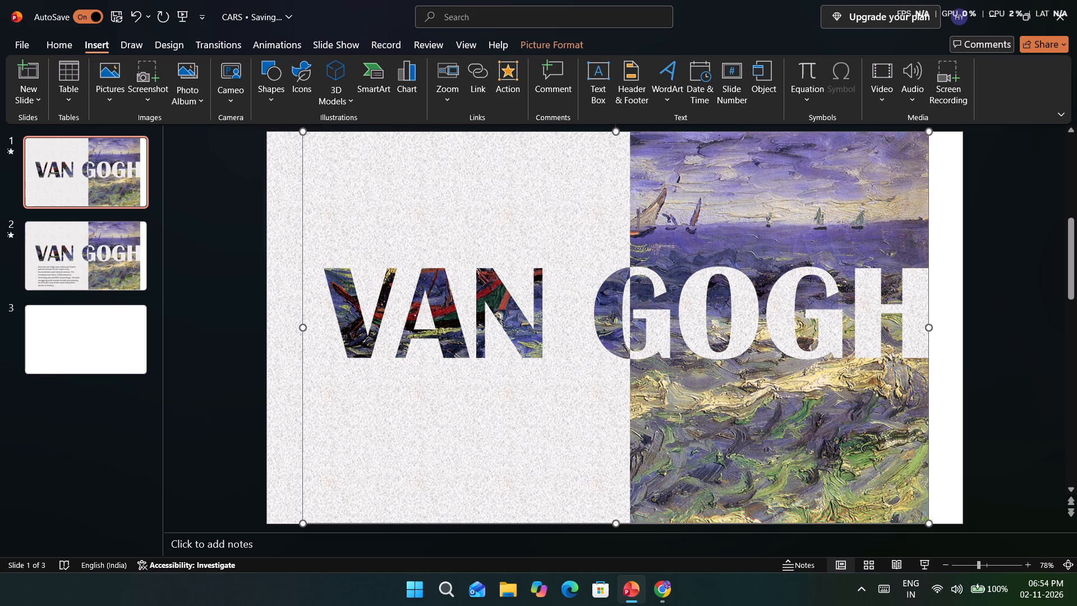
right_click(707, 394)
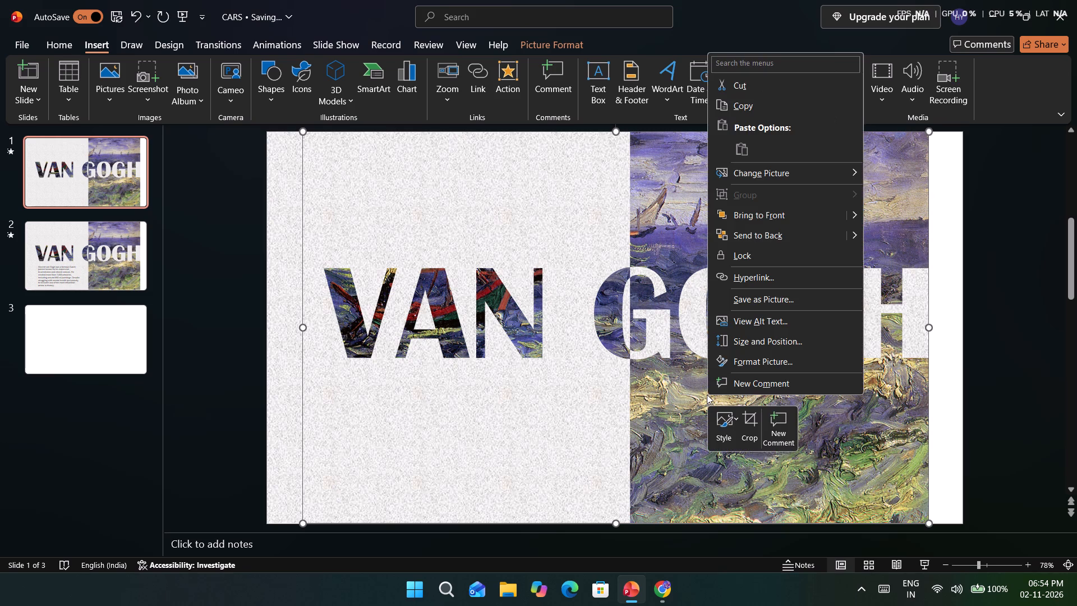
click(769, 222)
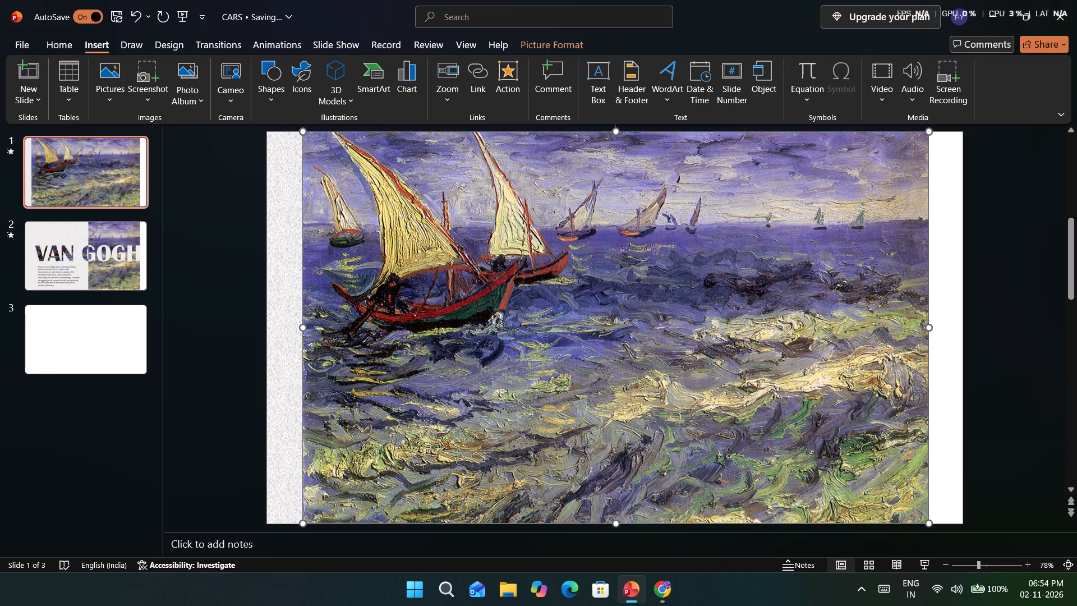
Shrink the painting on slide 1 proportionally and move it to the middle of the slide, leaving a margin on every side.
key(Right)
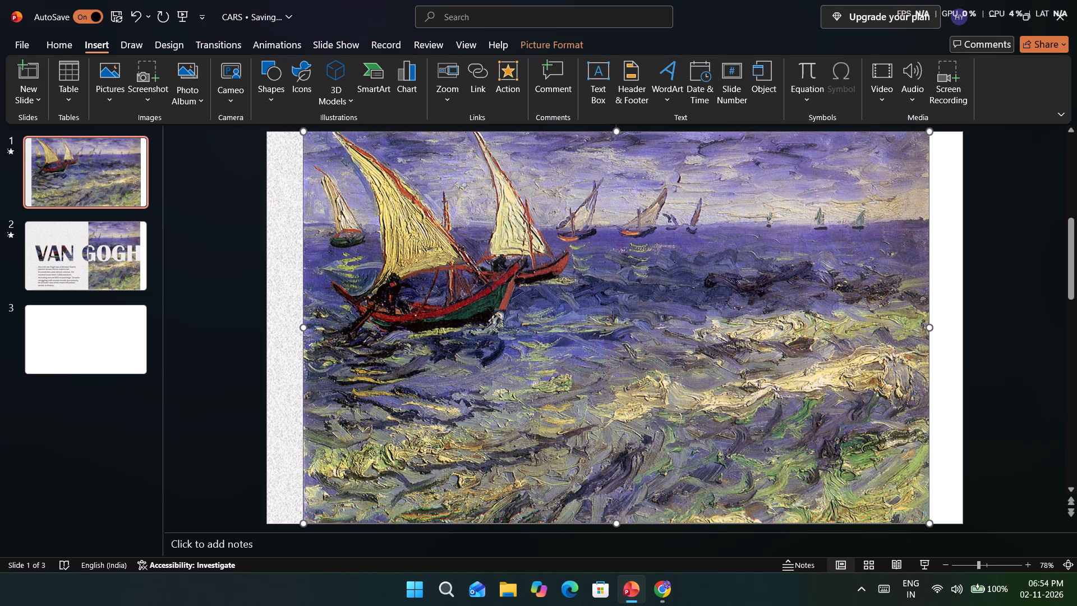
click(638, 357)
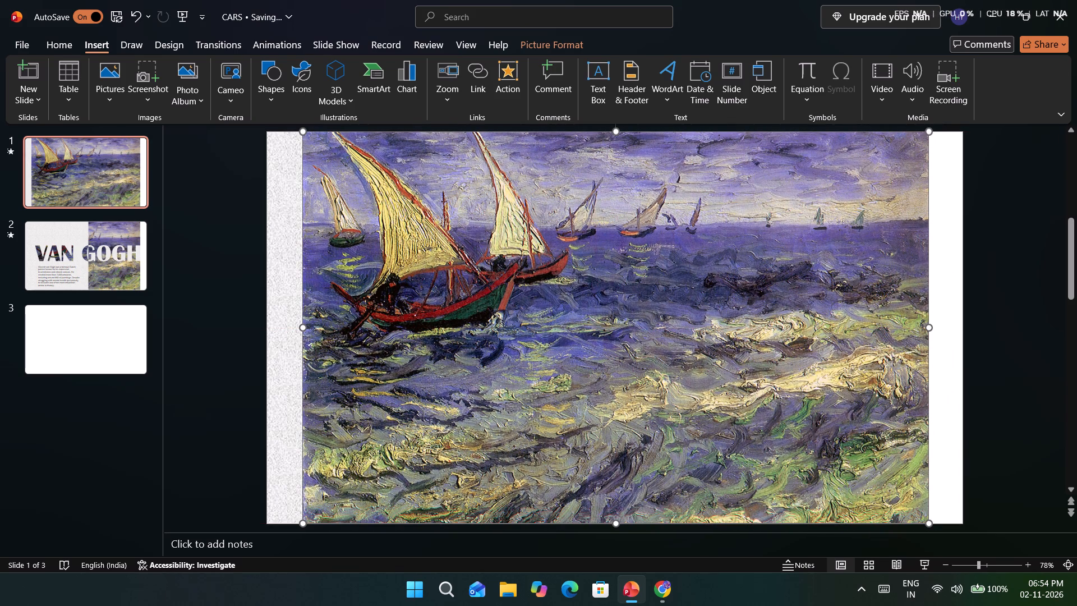
drag(927, 132, 875, 163)
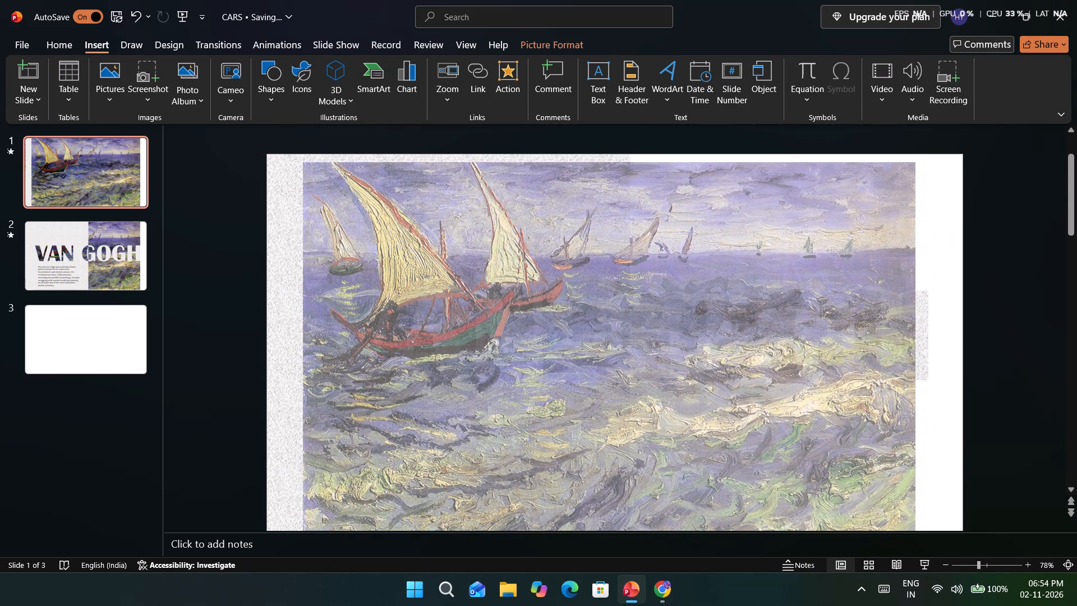
drag(875, 163, 806, 296)
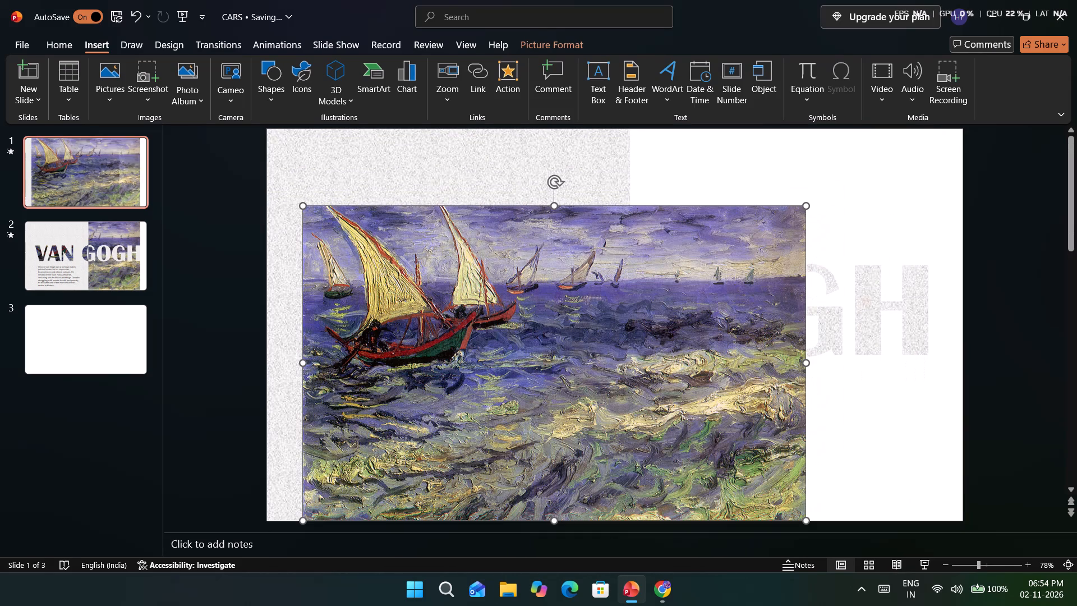
drag(601, 355, 657, 323)
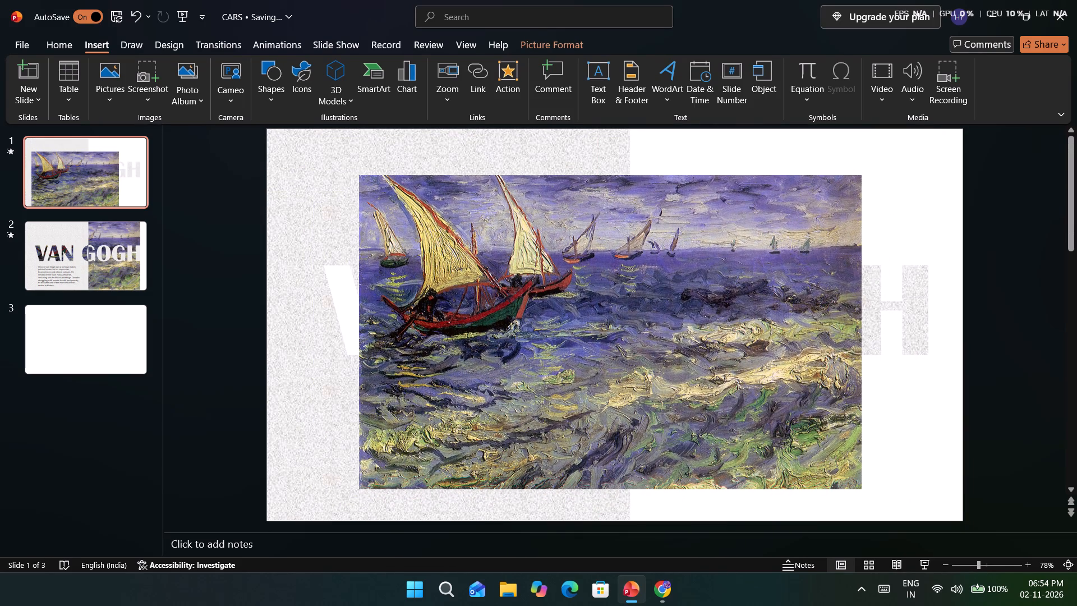
drag(657, 323, 657, 322)
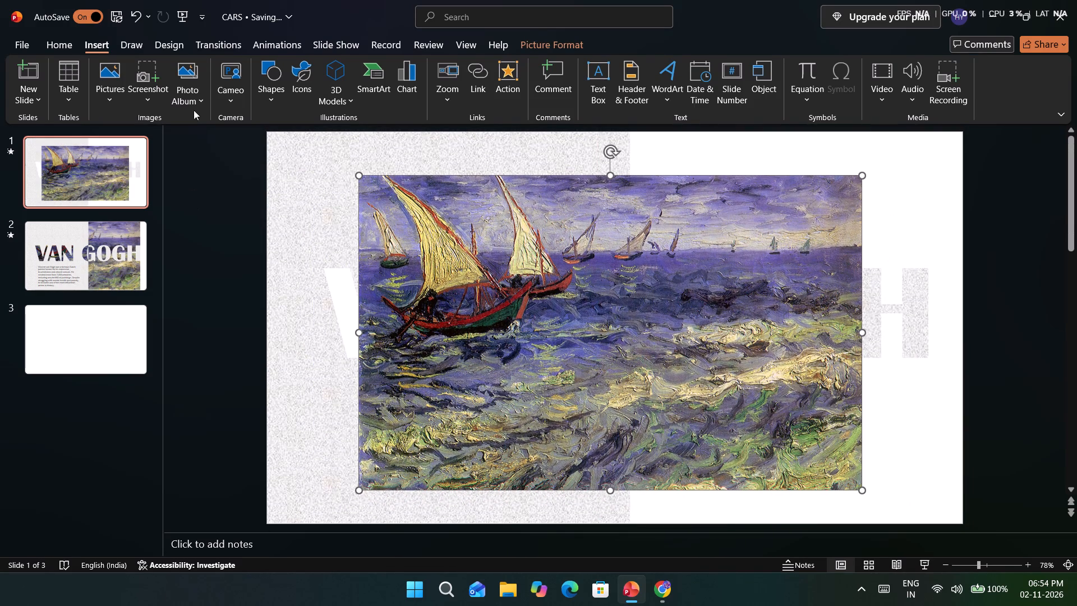
Apply the Morph transition to slide 1.
click(214, 47)
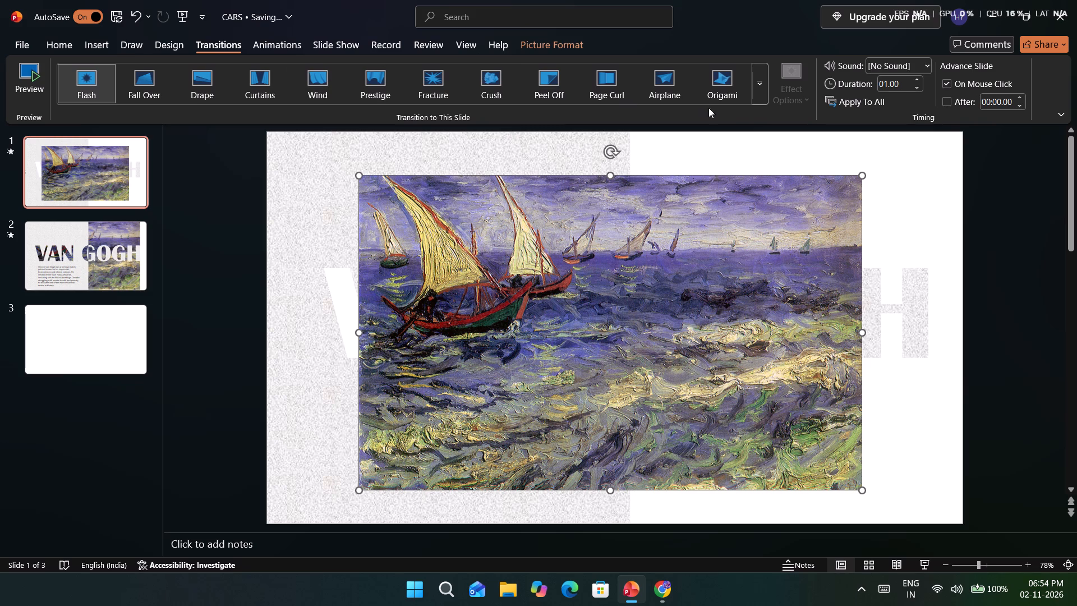
click(763, 91)
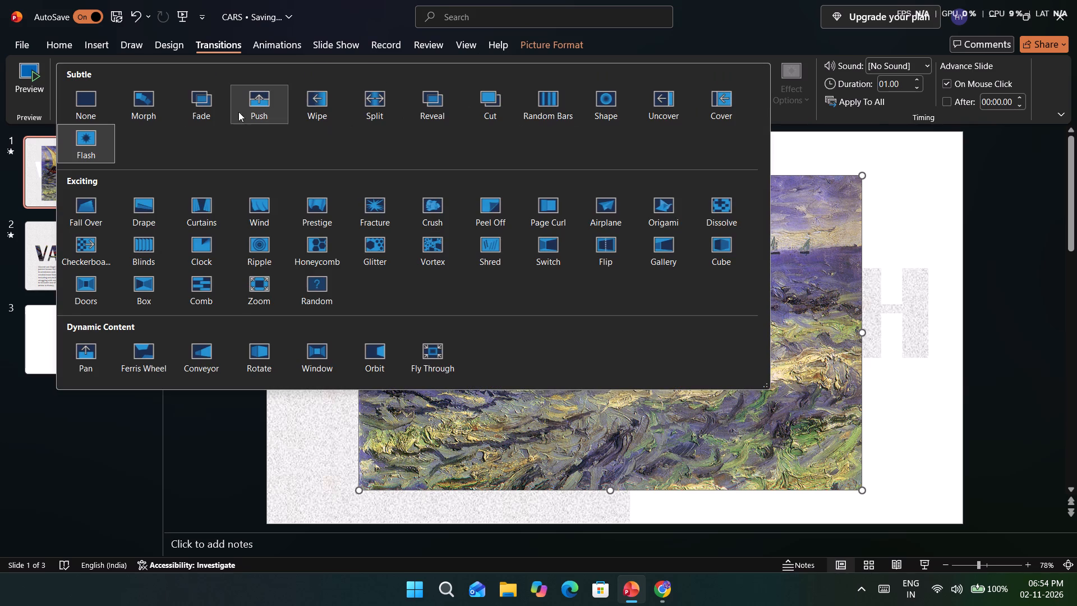
click(144, 113)
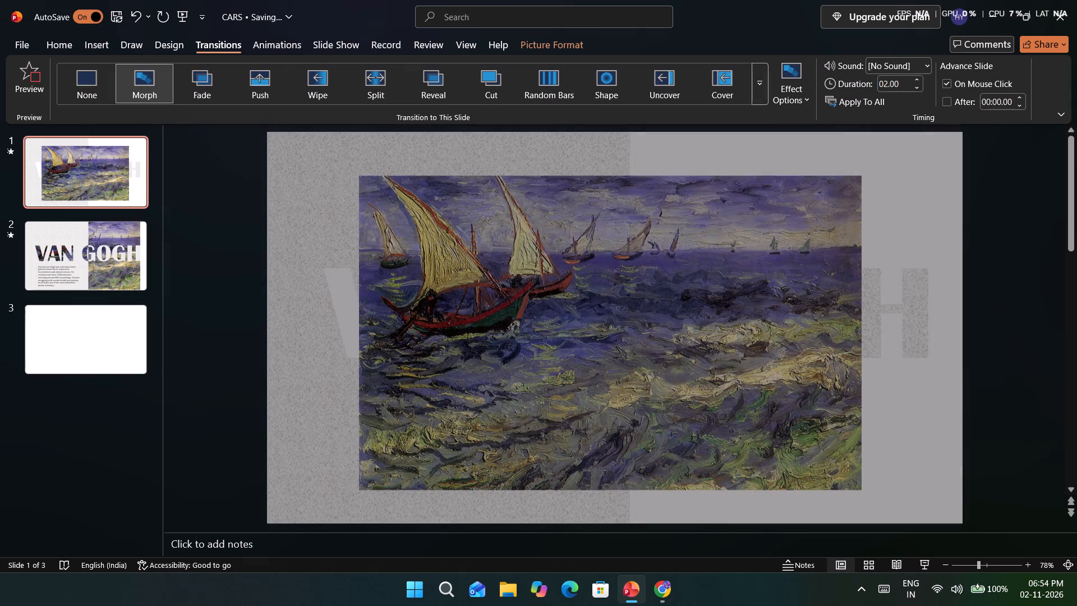
Play the slide show from slide 1 through to slide 3 to check the painting's transition, and return to editing.
click(917, 570)
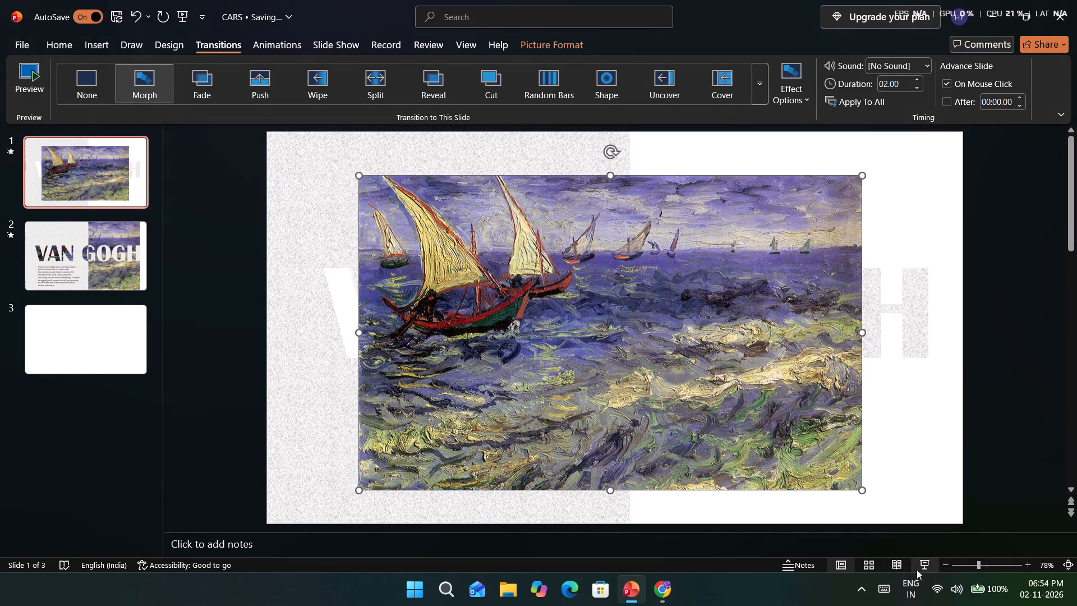
key(Right)
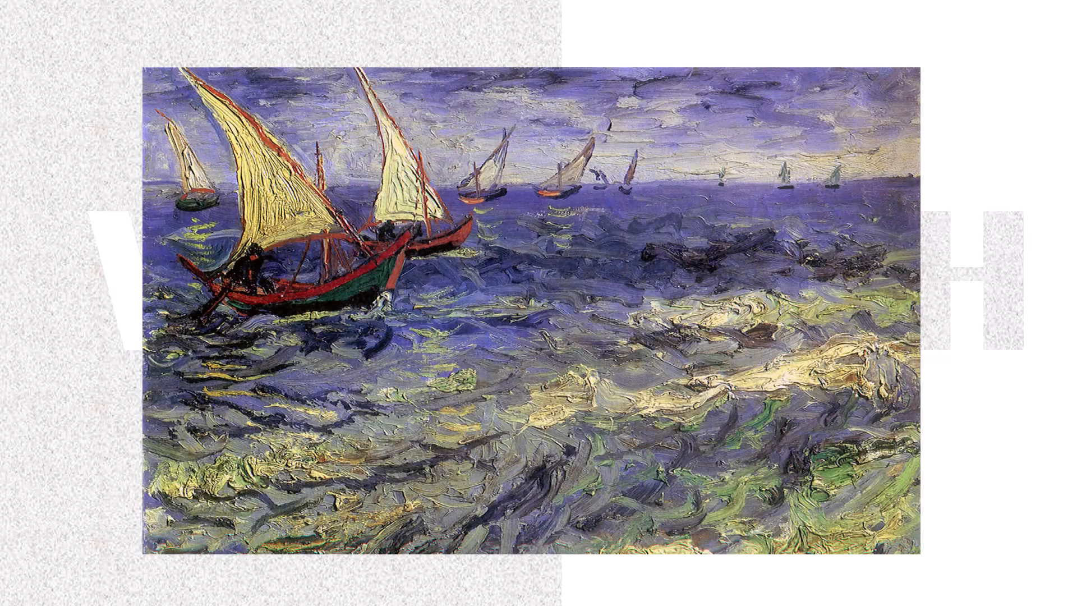
key(Right)
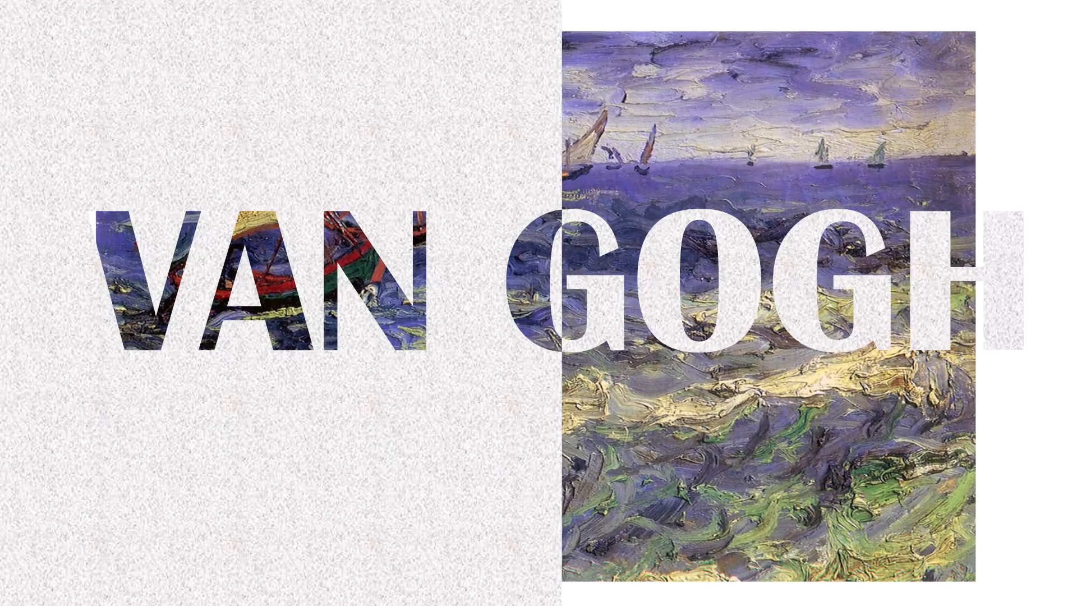
key(Right)
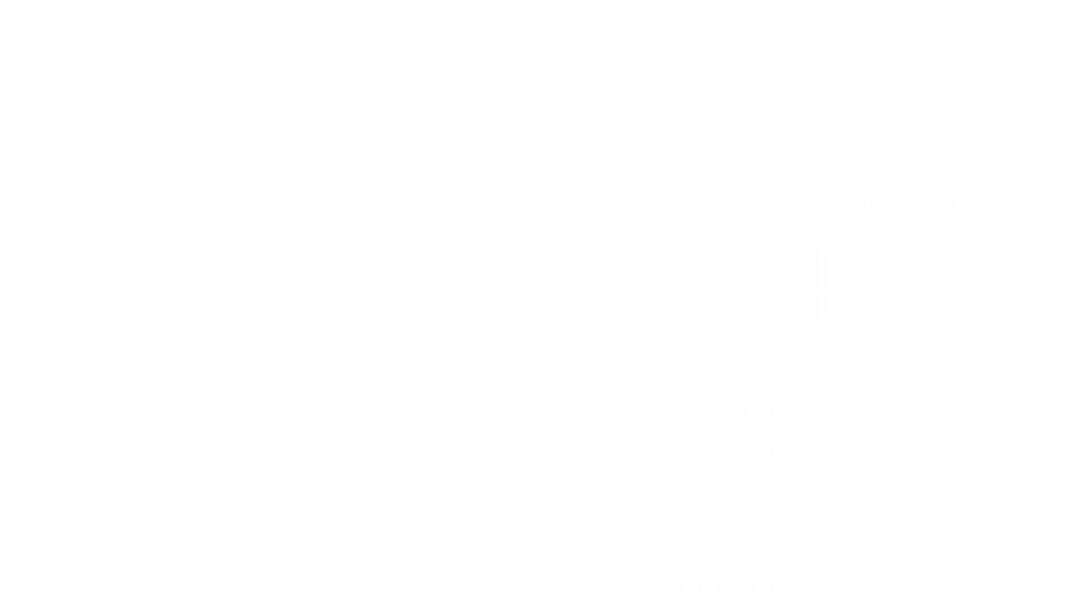
key(Escape)
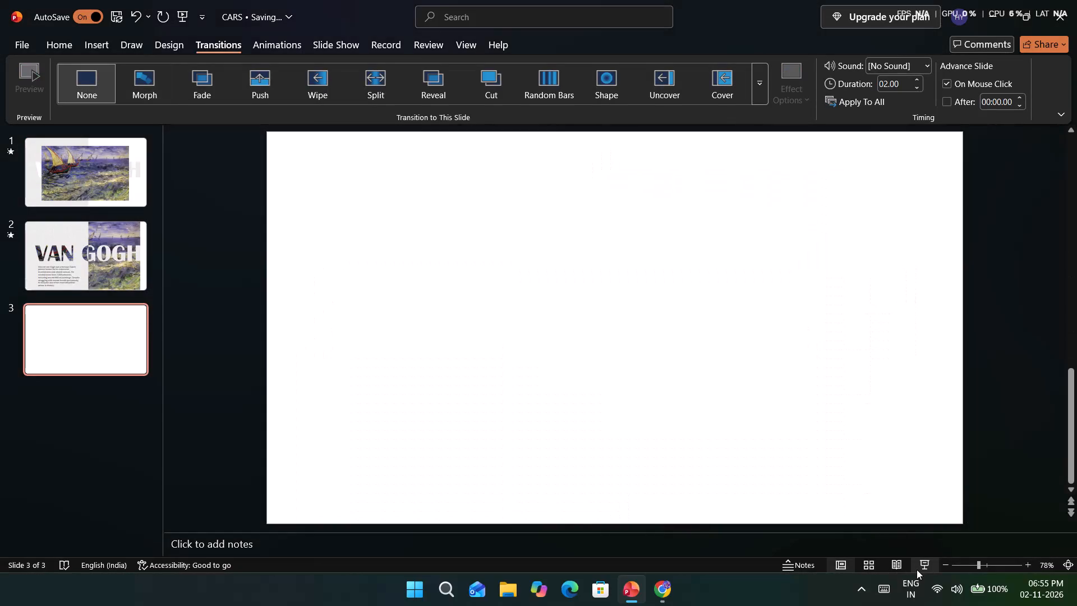
Draw a right triangle about 11 cm high and 13.4 cm wide in the lower right part of blank slide 3.
click(99, 39)
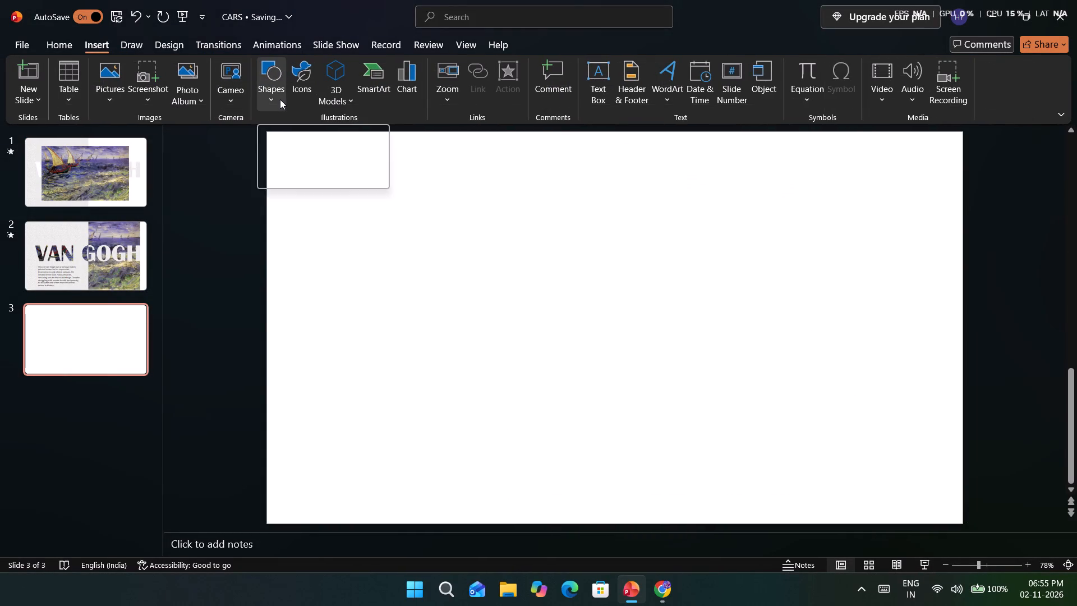
click(280, 99)
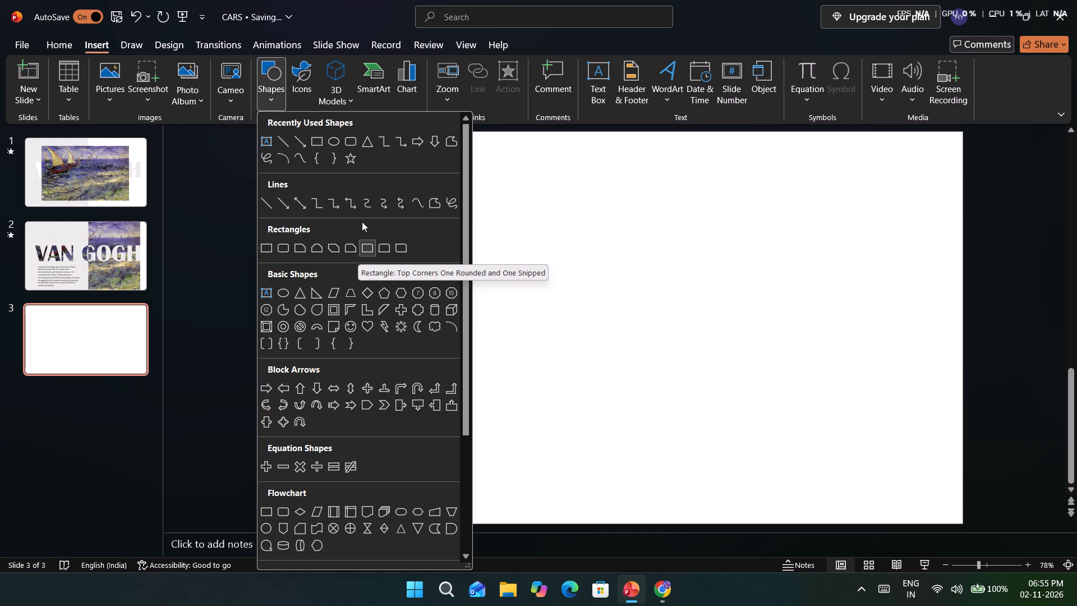
click(317, 295)
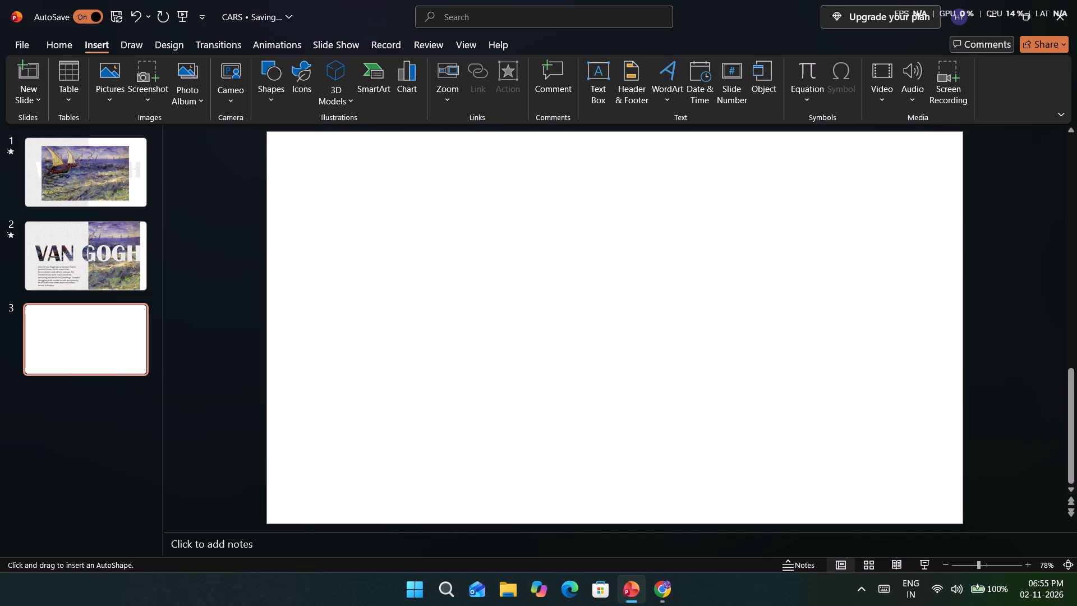
right_click(646, 255)
click(574, 286)
drag(581, 268, 761, 461)
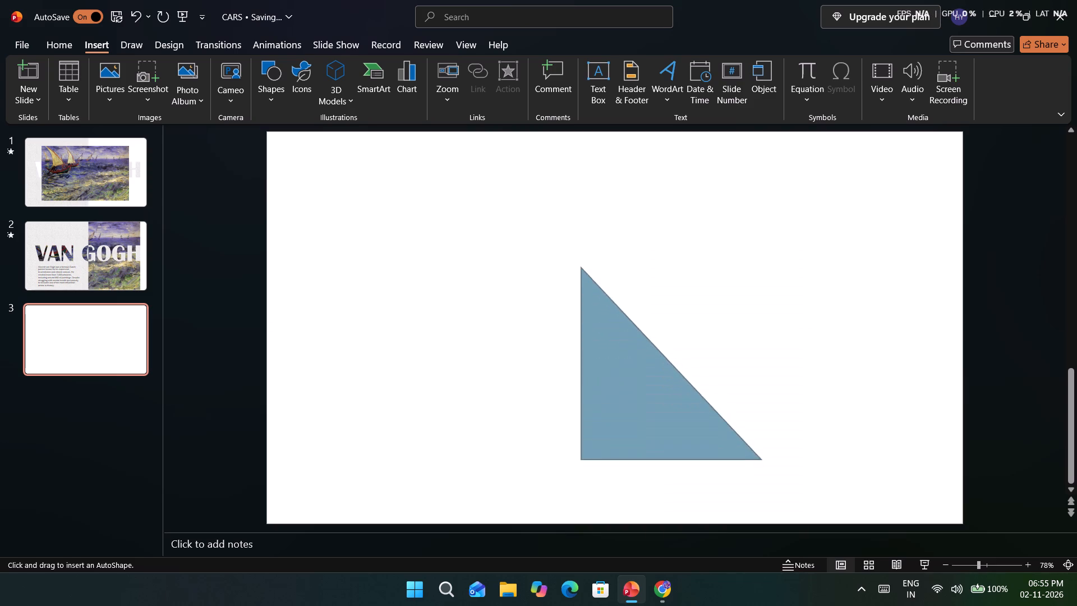
drag(761, 461, 821, 466)
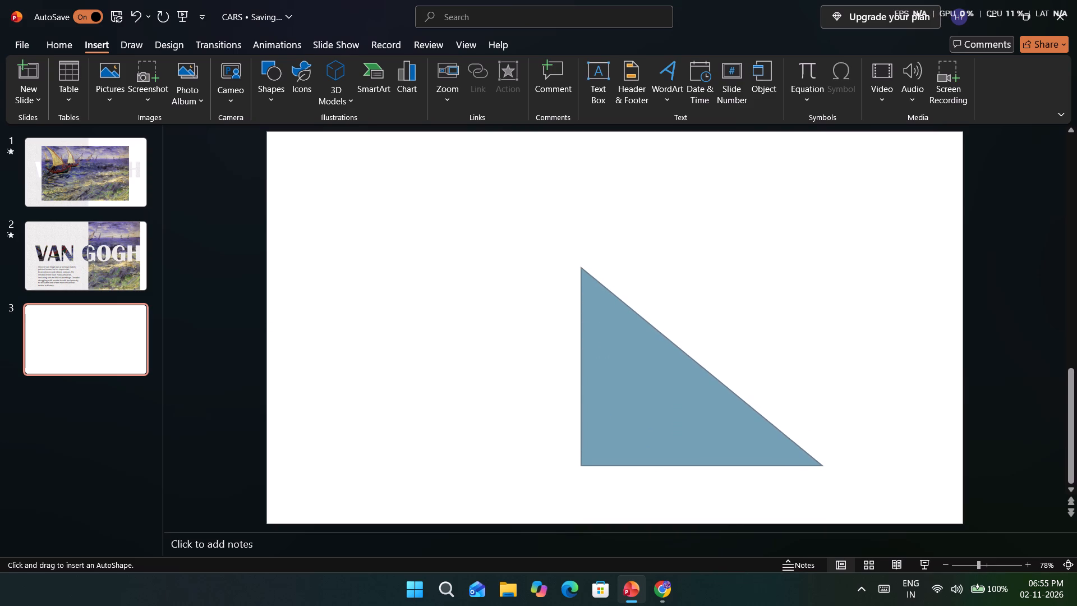
drag(821, 466, 942, 513)
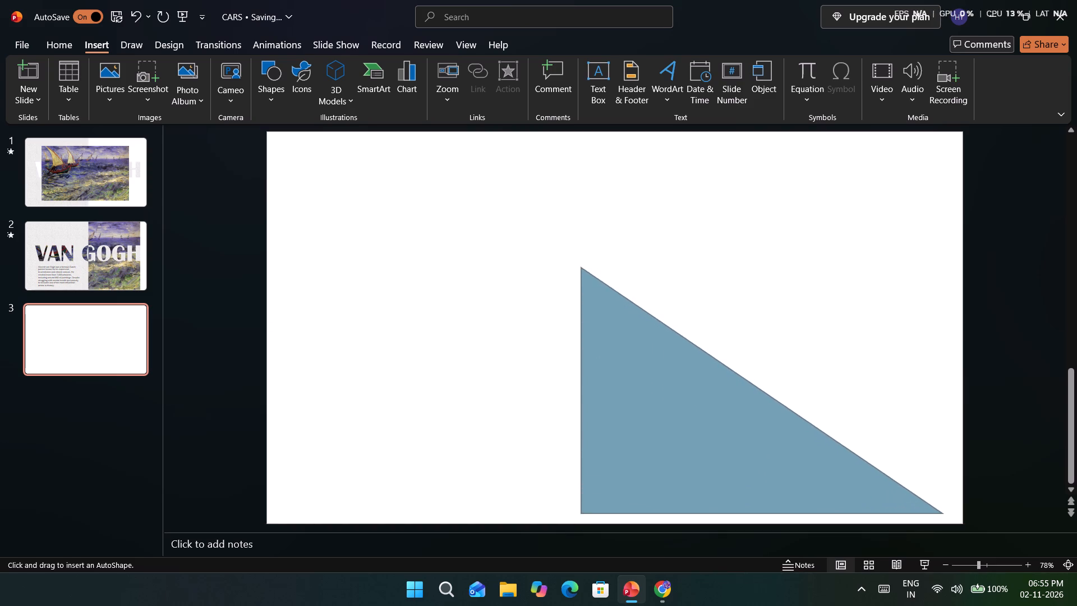
drag(942, 513, 857, 494)
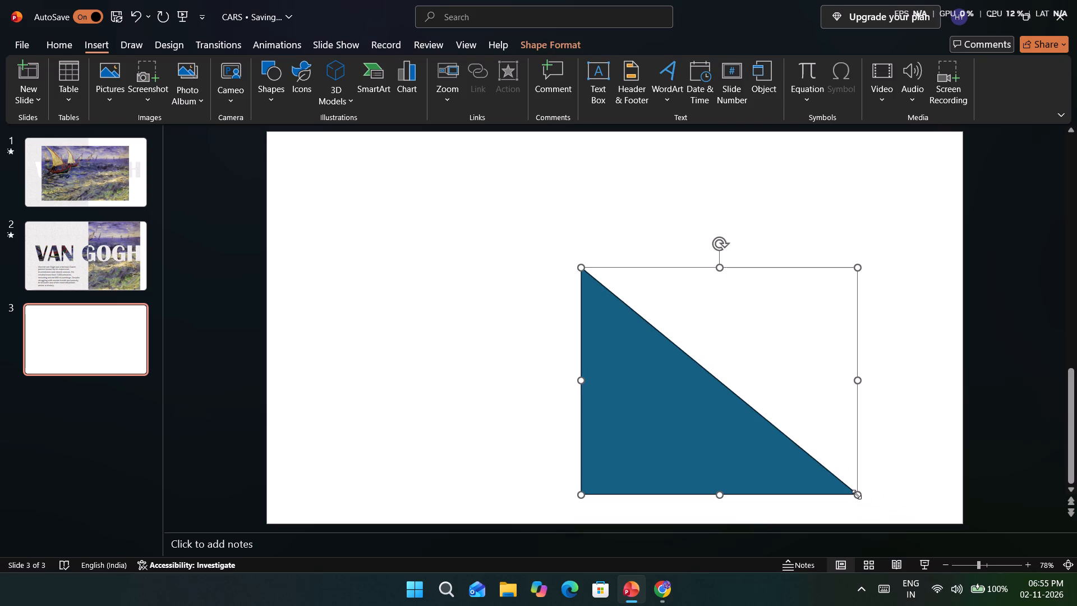
Rotate the triangle a quarter turn counterclockwise so its right angle sits at the bottom right.
click(718, 243)
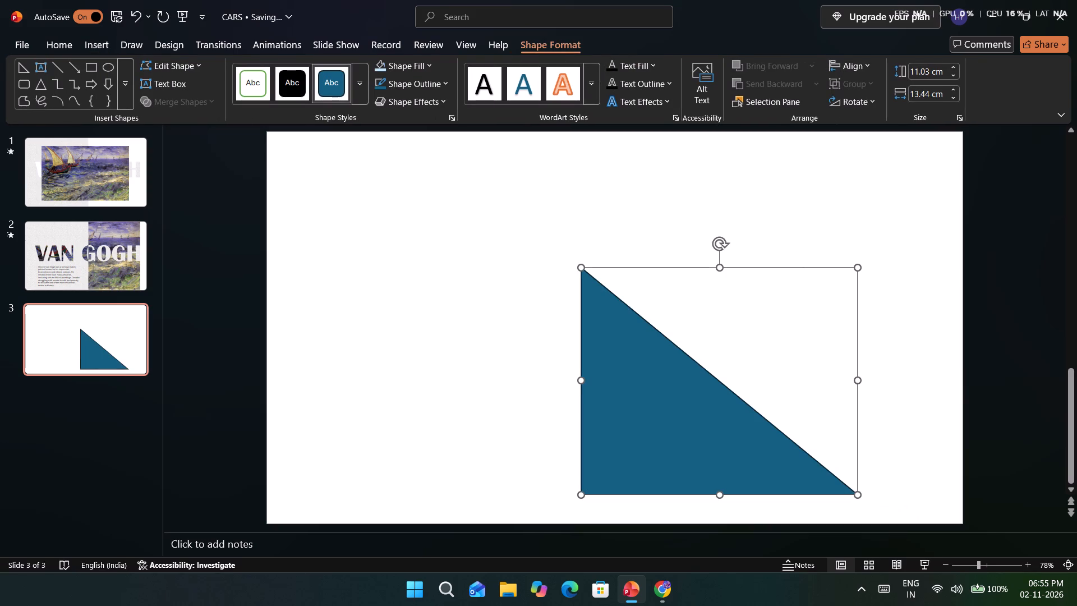
click(718, 243)
drag(718, 243, 733, 248)
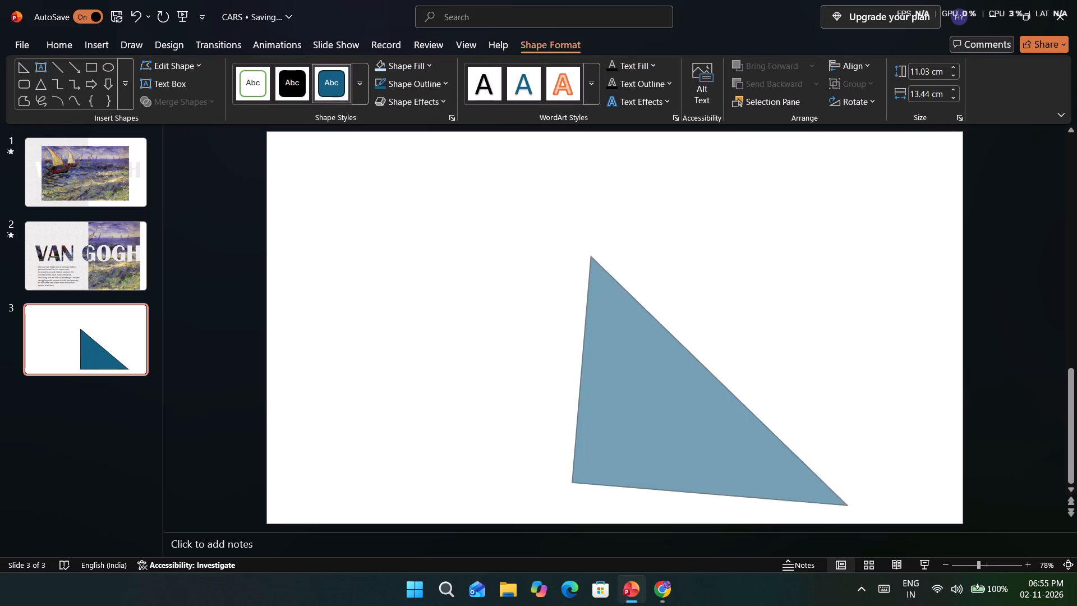
drag(733, 248, 459, 452)
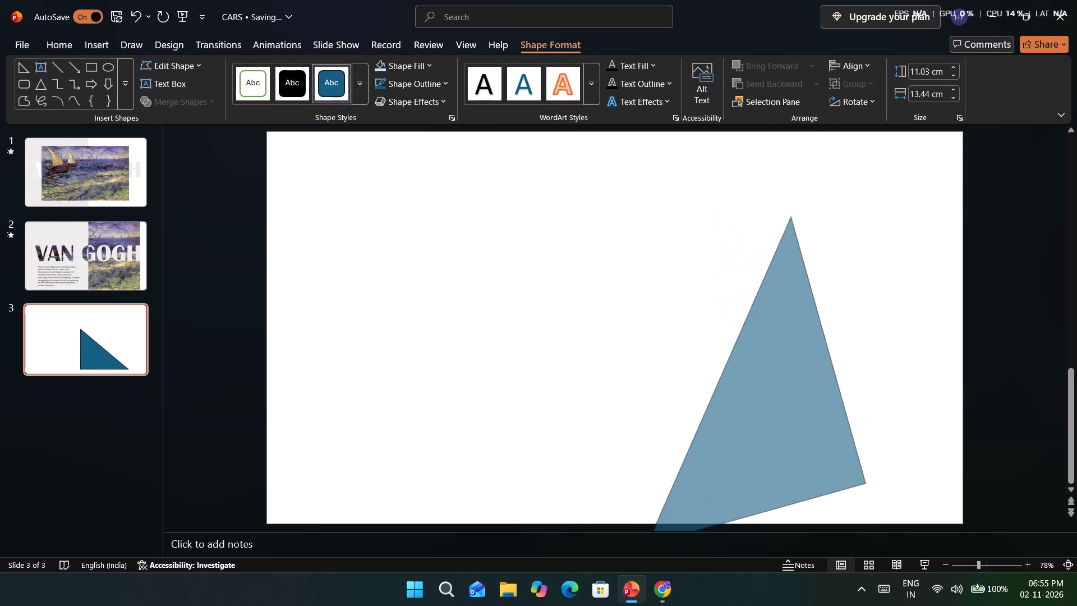
drag(459, 452, 357, 388)
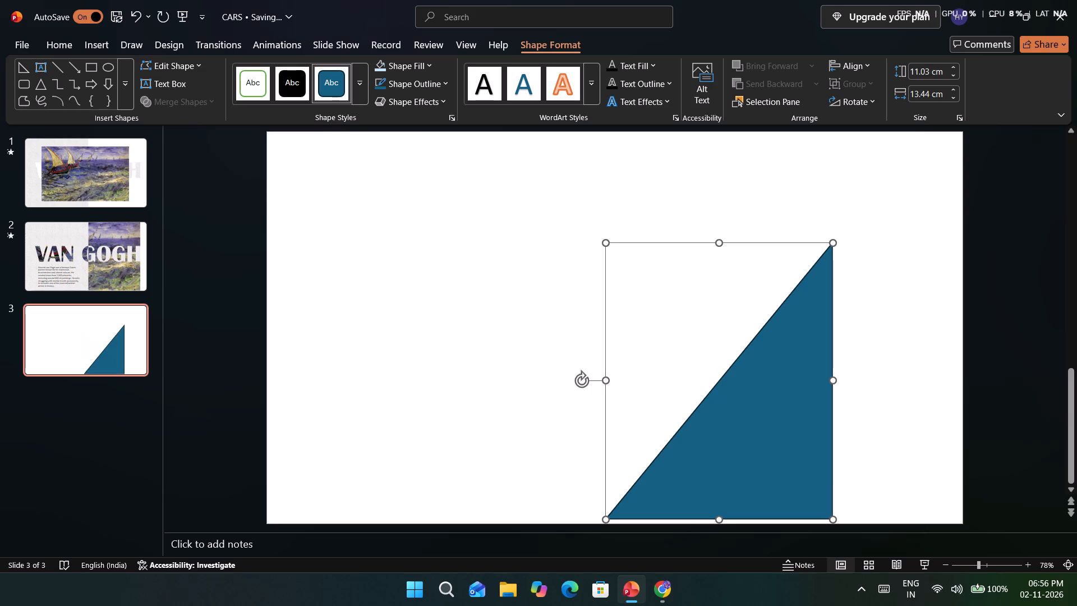
Move the triangle onto the slide's lower-right corner so it slightly overhangs the right and bottom slide edges.
drag(977, 566, 969, 566)
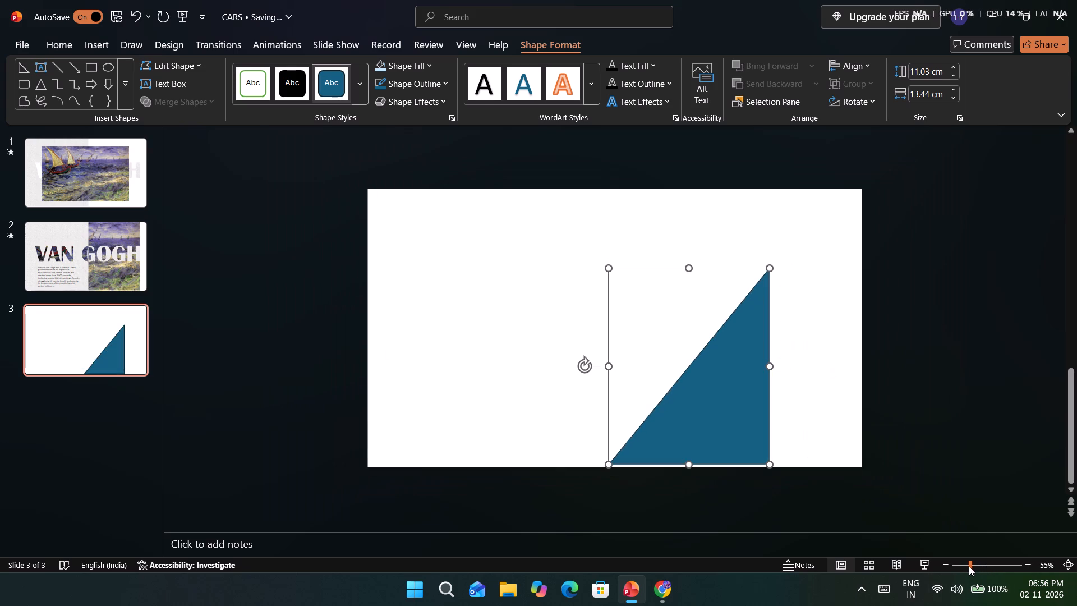
drag(693, 428, 775, 437)
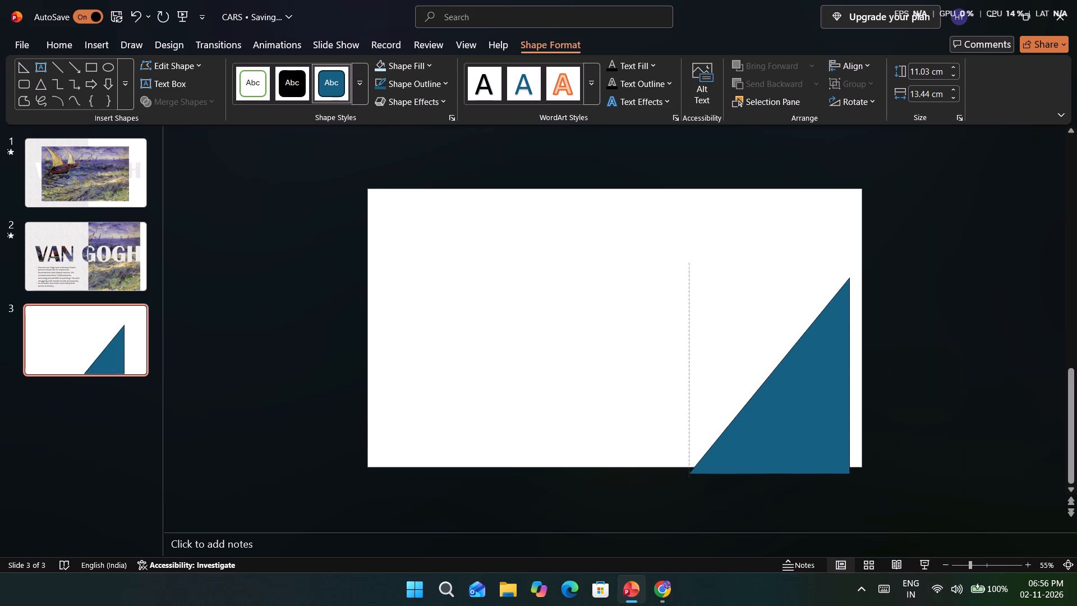
drag(775, 437, 795, 438)
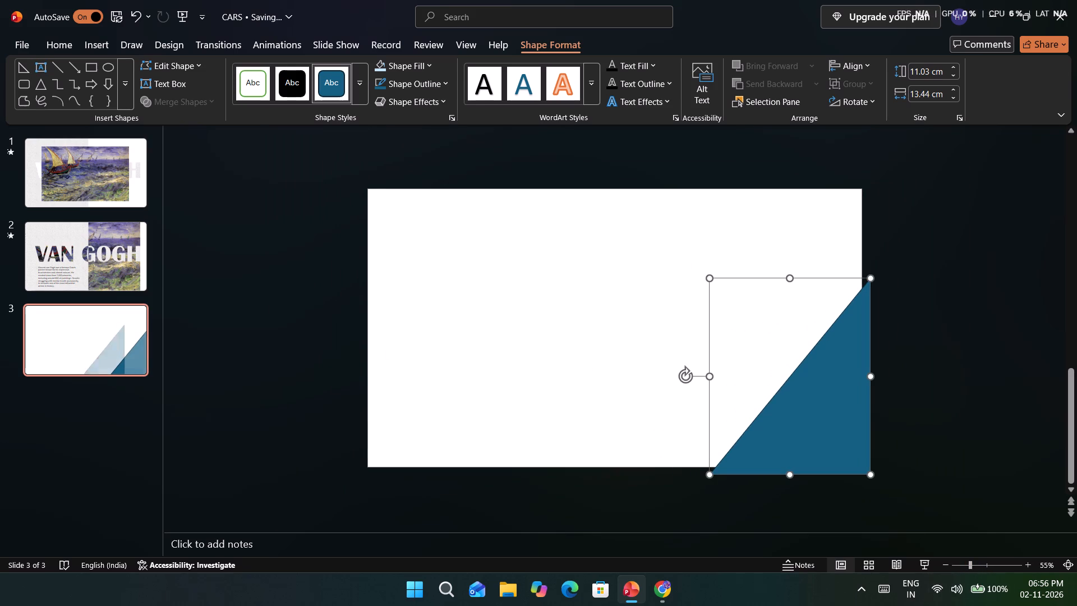
key(Down)
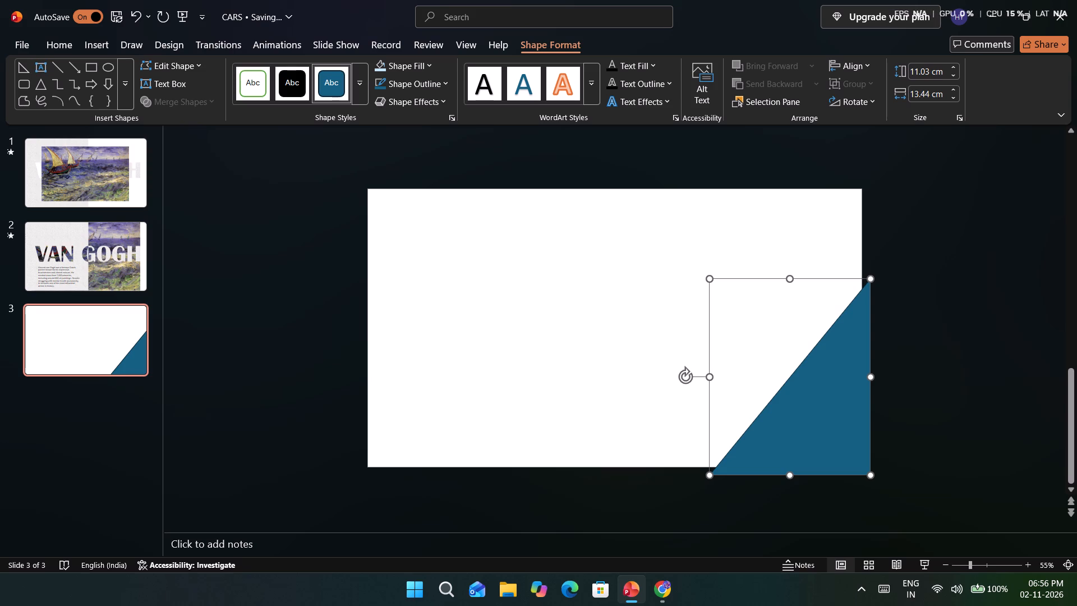
Enlarge the triangle from its upper-left corner to about 21.7 cm height and 20.6 cm width, reaching past the slide's top edge.
drag(708, 279, 586, 194)
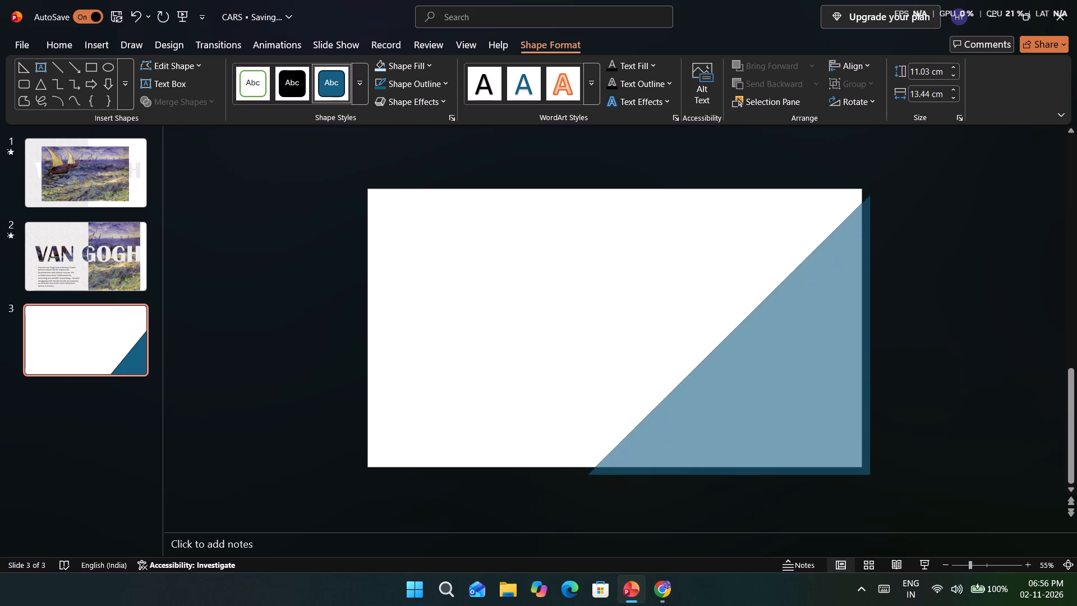
drag(586, 194, 554, 175)
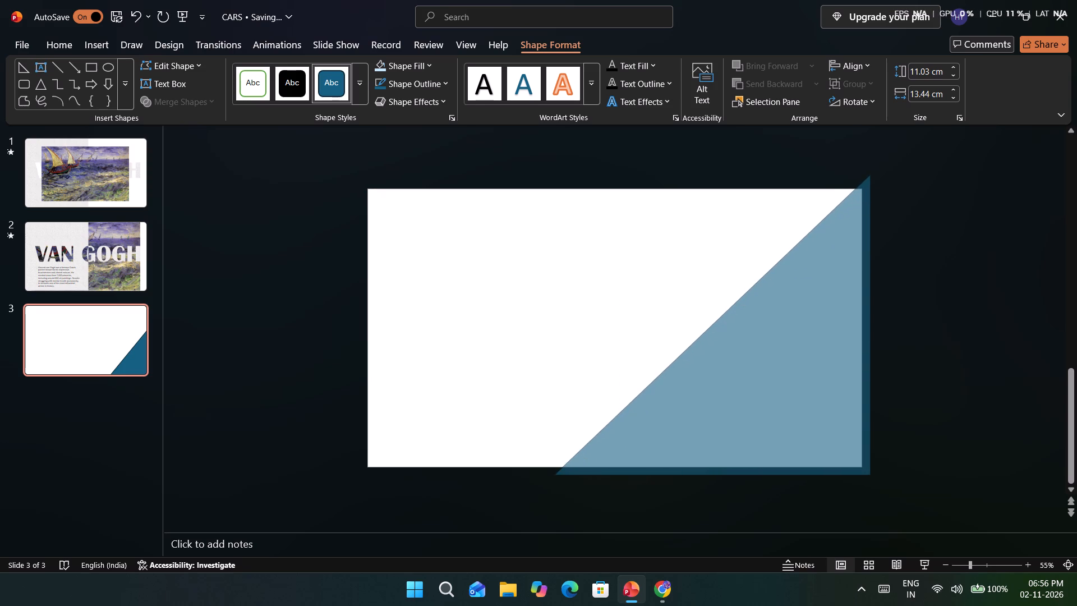
drag(554, 175, 554, 174)
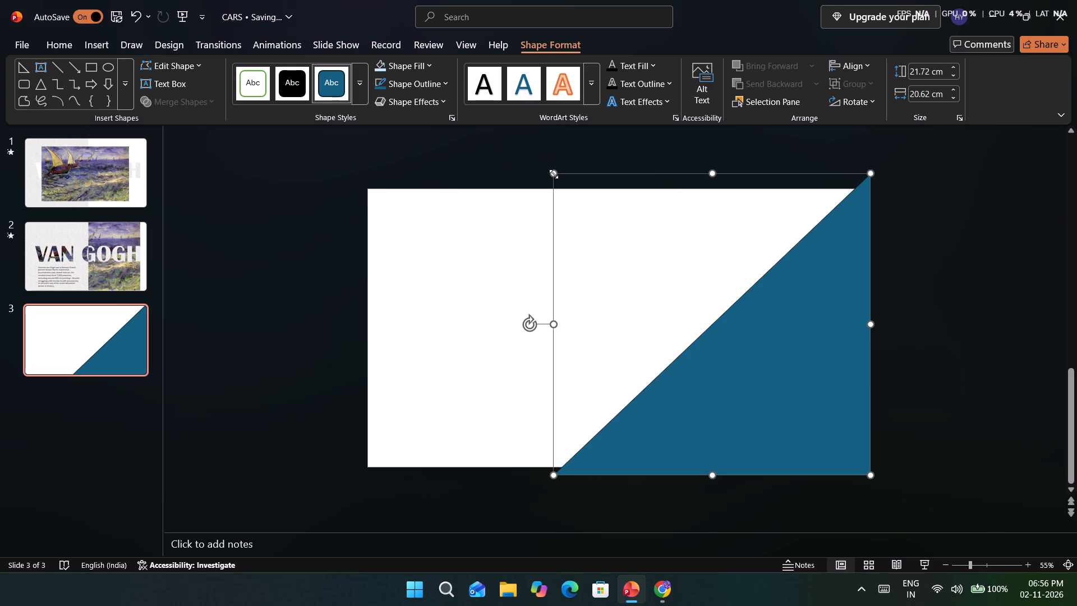
click(439, 154)
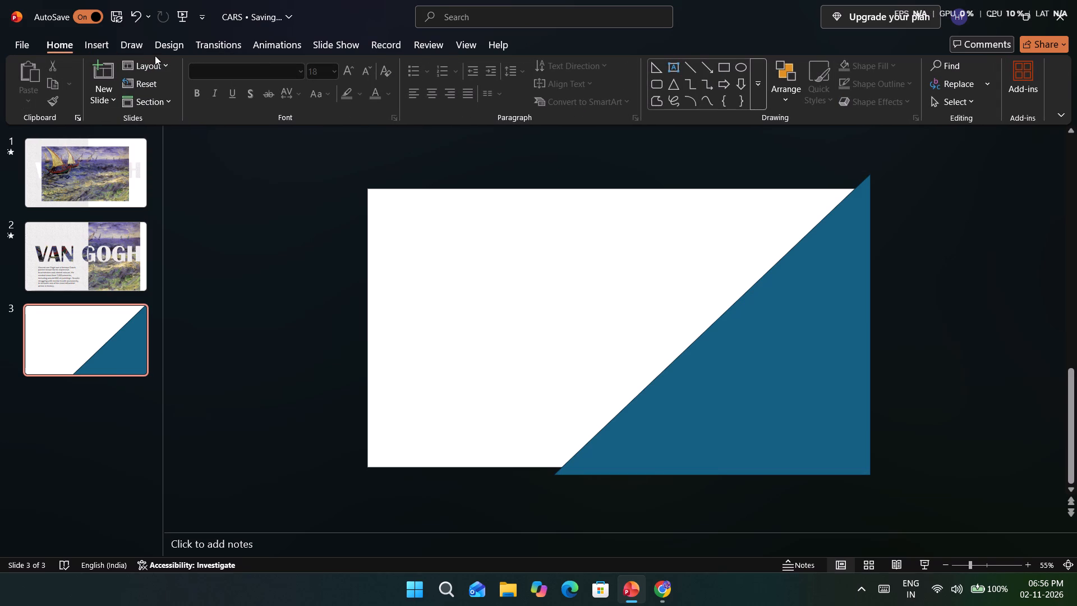
Draw a second right triangle about 15.4 cm high and 15.9 cm wide over the left part of slide 3.
click(102, 43)
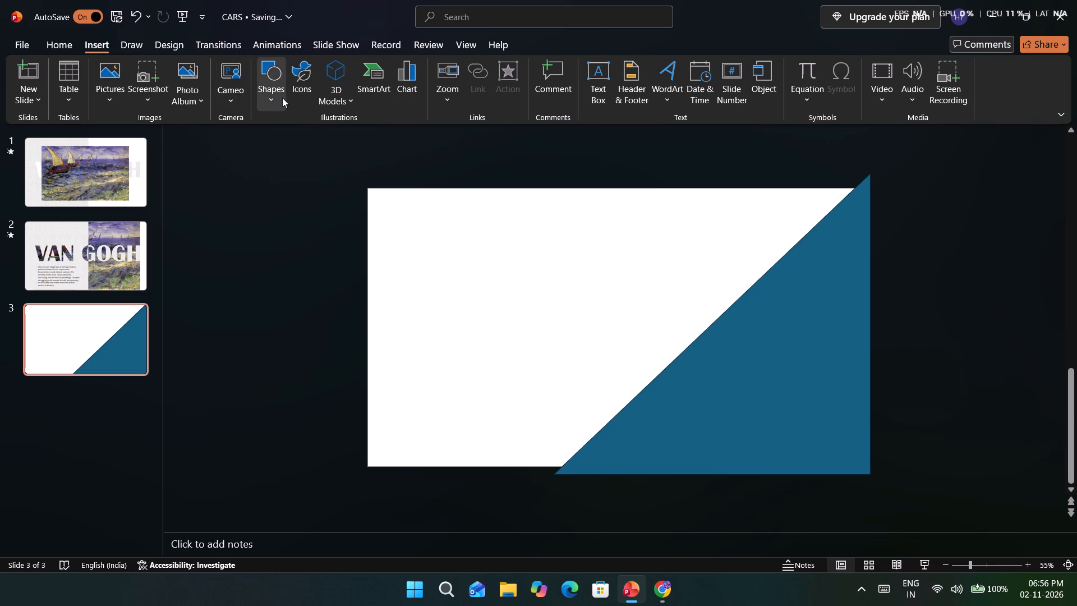
click(277, 102)
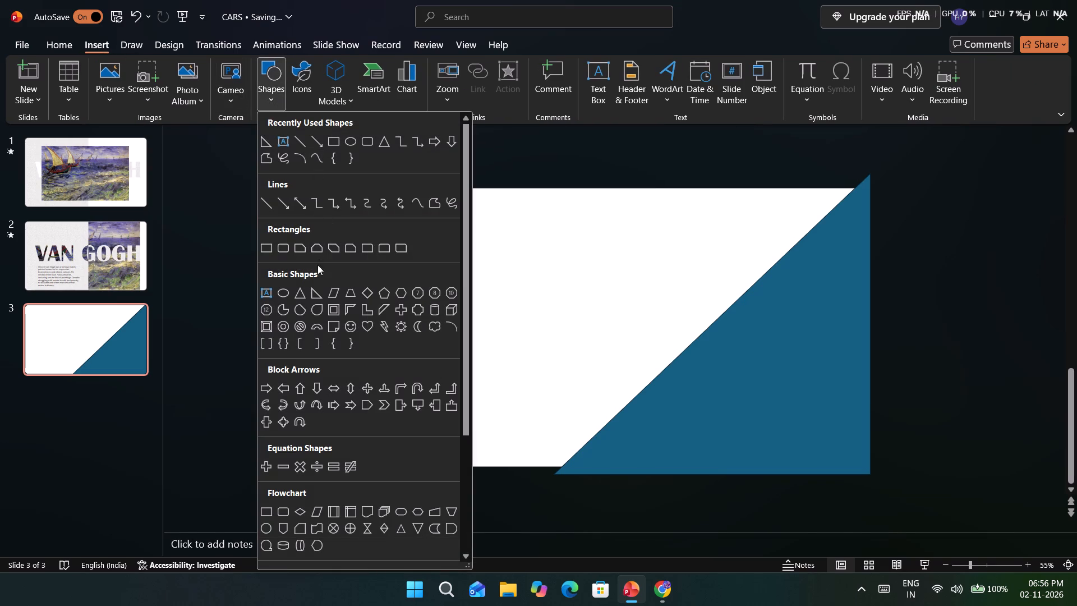
click(314, 291)
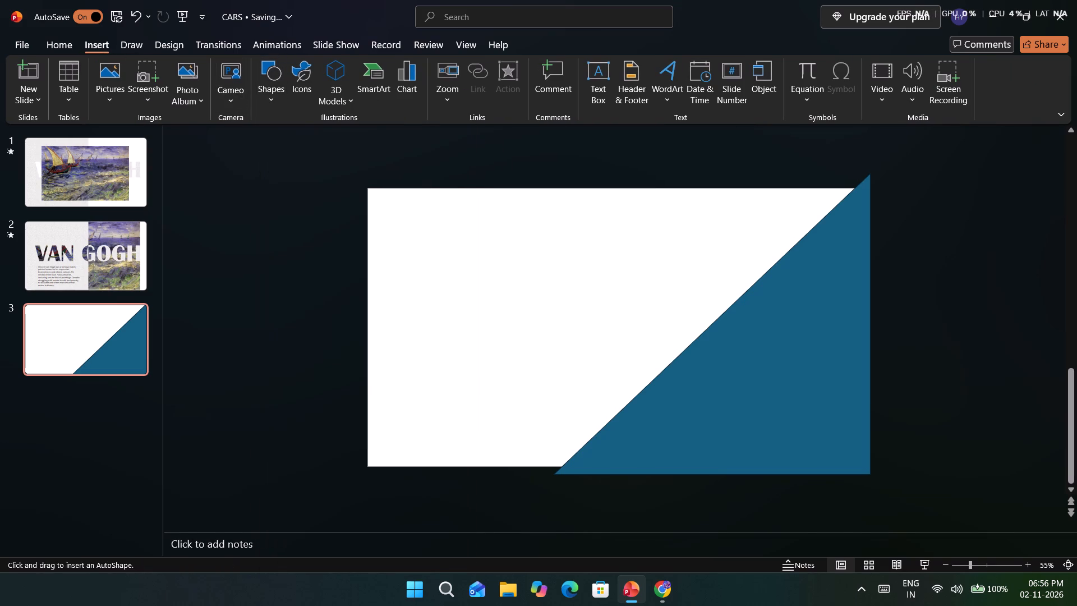
drag(338, 189, 381, 245)
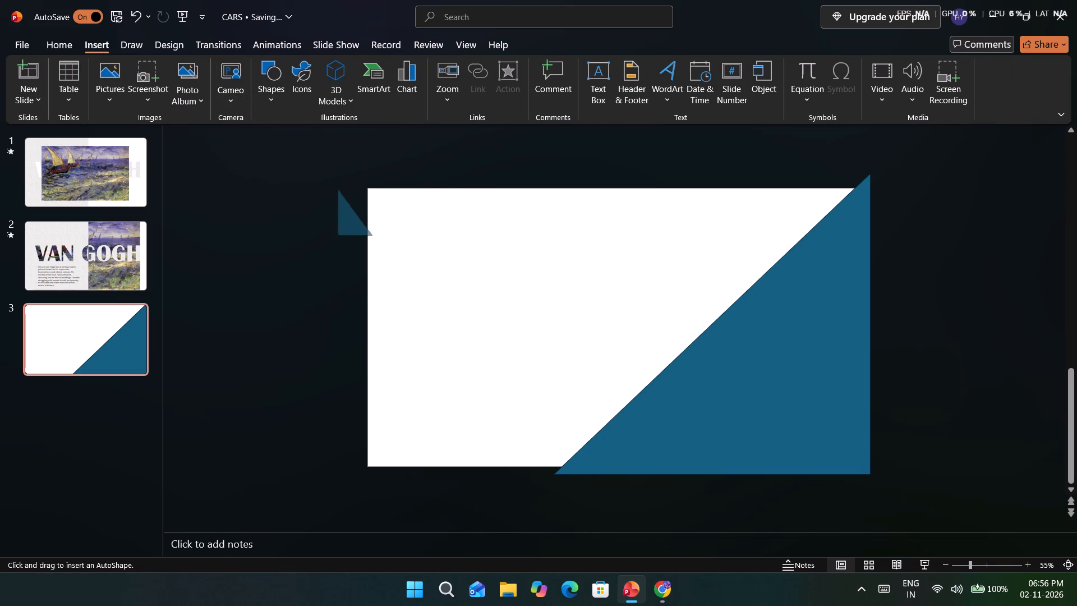
drag(381, 245, 570, 413)
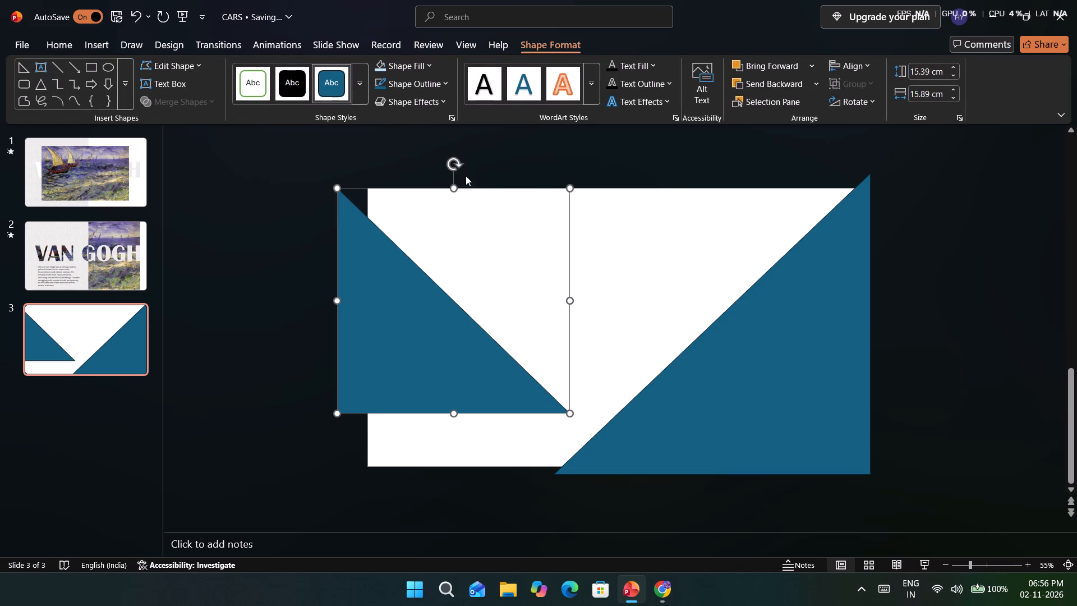
Rotate the second triangle a quarter turn clockwise and place its right angle just beyond the slide's top-left corner.
drag(452, 164, 604, 277)
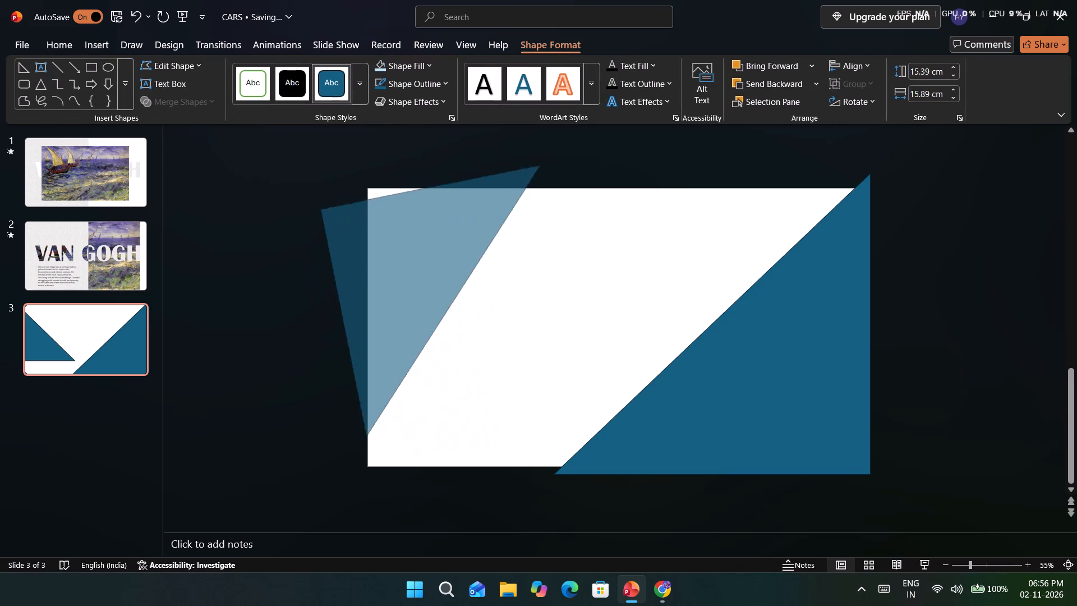
drag(604, 277, 614, 304)
drag(444, 244, 461, 235)
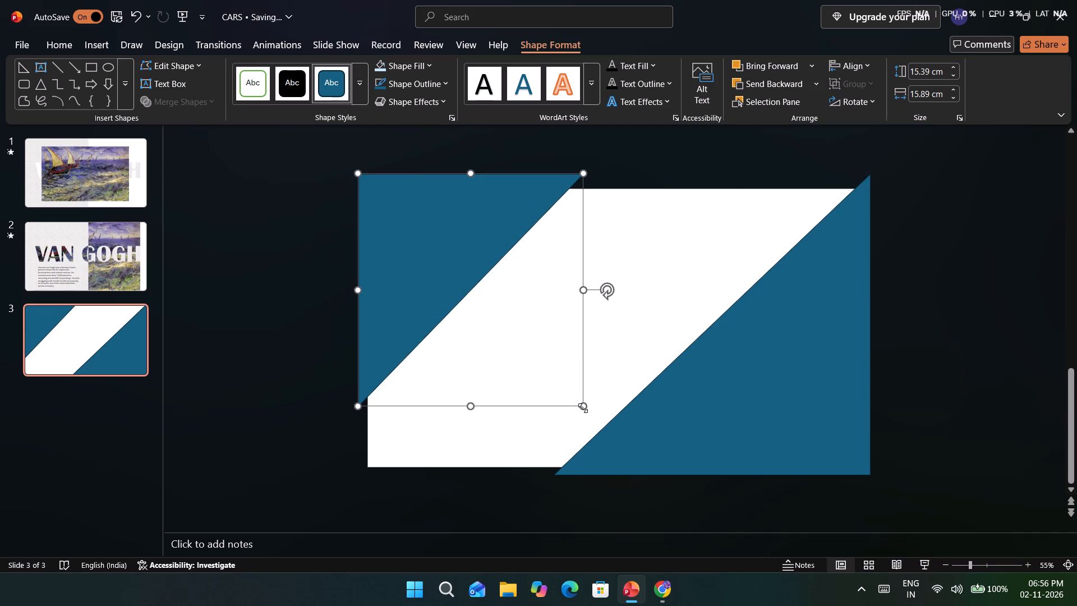
Enlarge the second triangle to about 30.6 cm height and 26.9 cm width, and shift it toward the first triangle.
drag(583, 408, 730, 524)
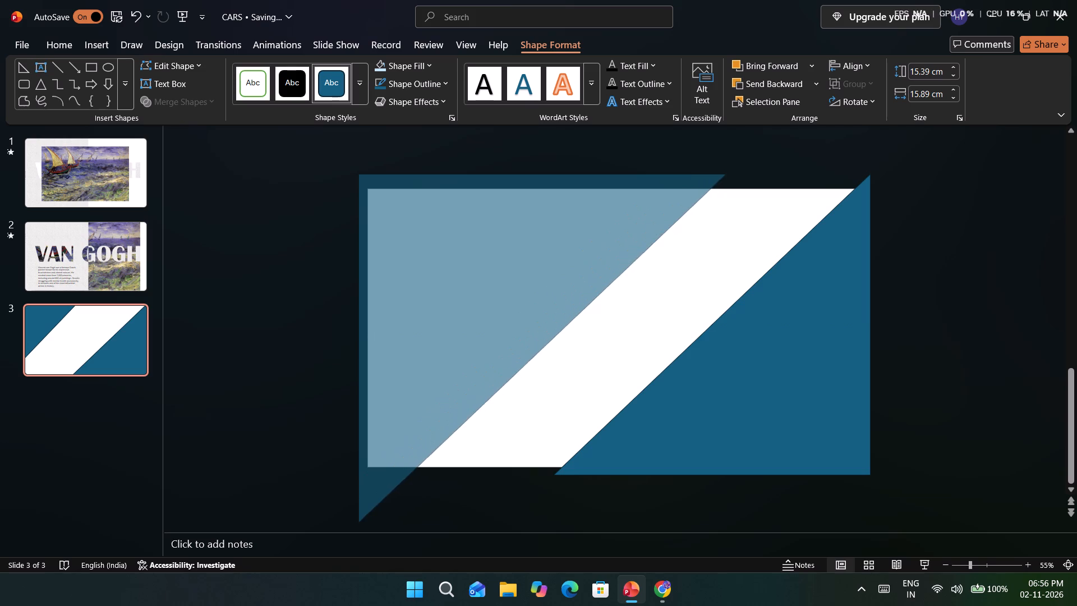
drag(730, 524, 804, 567)
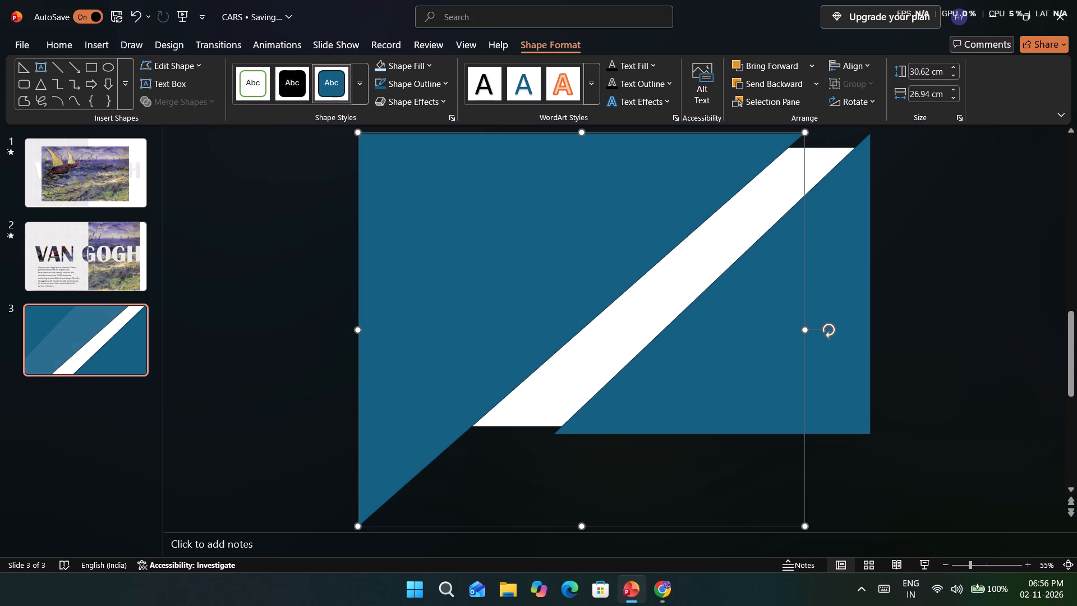
drag(484, 352, 537, 342)
Shrink the second triangle to about 26 cm height and 20.6 cm width, and move it up to overhang the slide's top and bottom edges.
drag(417, 131, 430, 160)
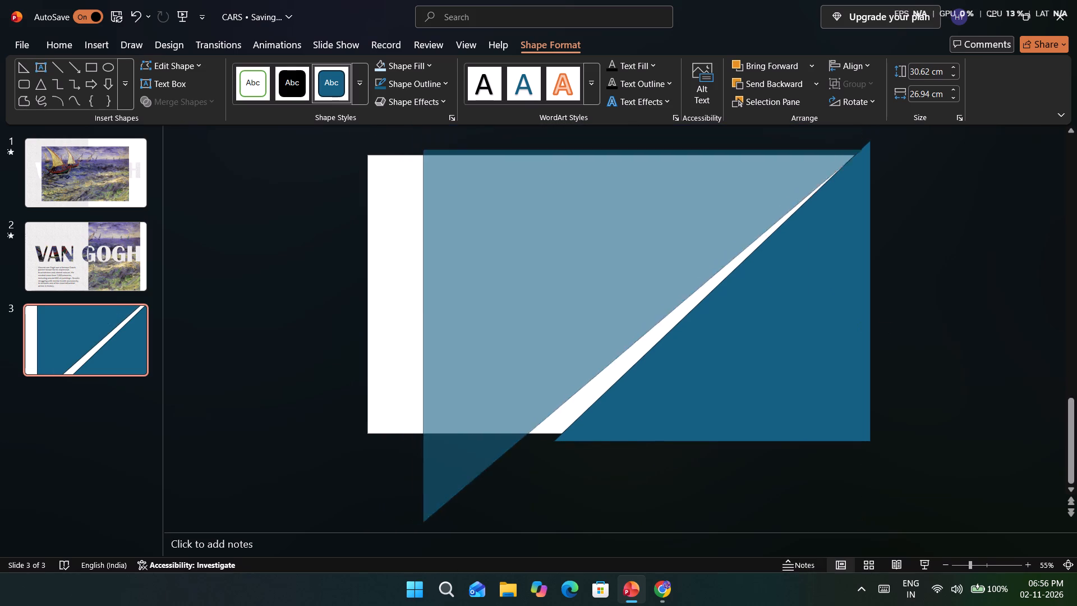
drag(430, 160, 482, 222)
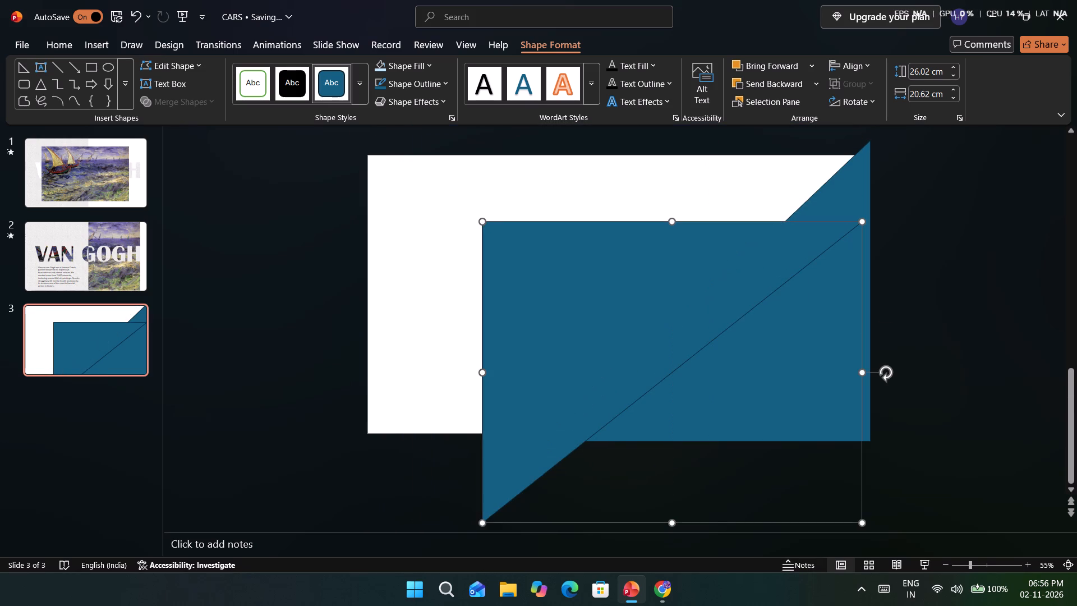
drag(596, 287, 590, 207)
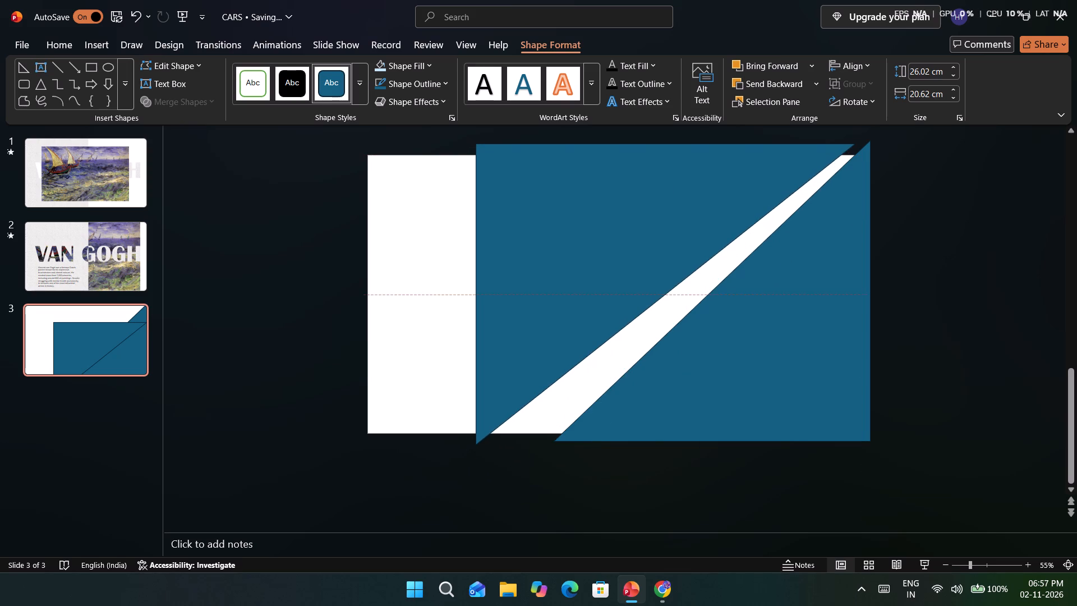
drag(590, 207, 592, 204)
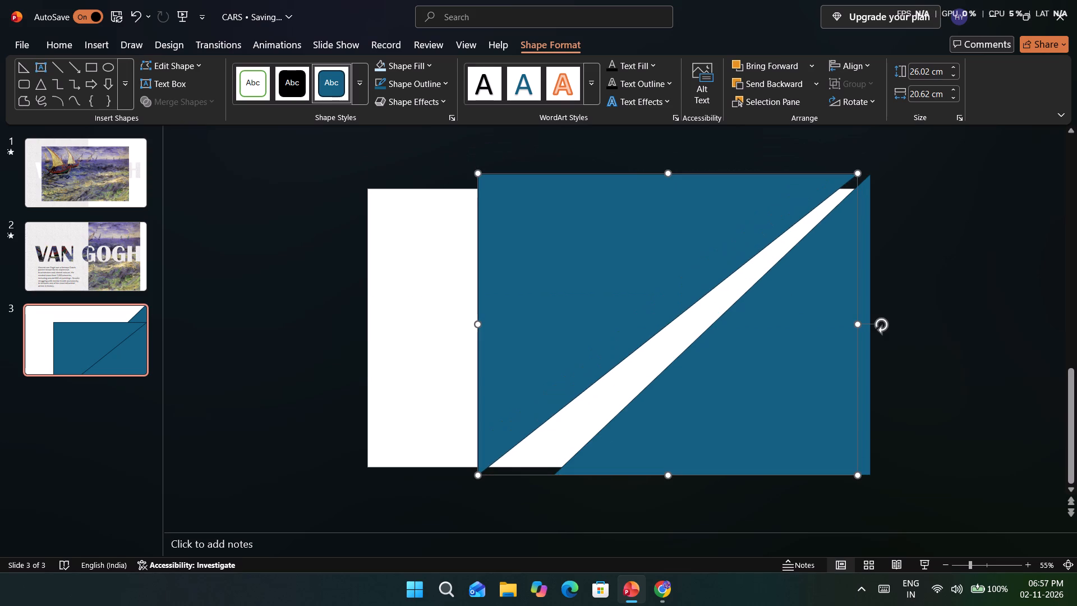
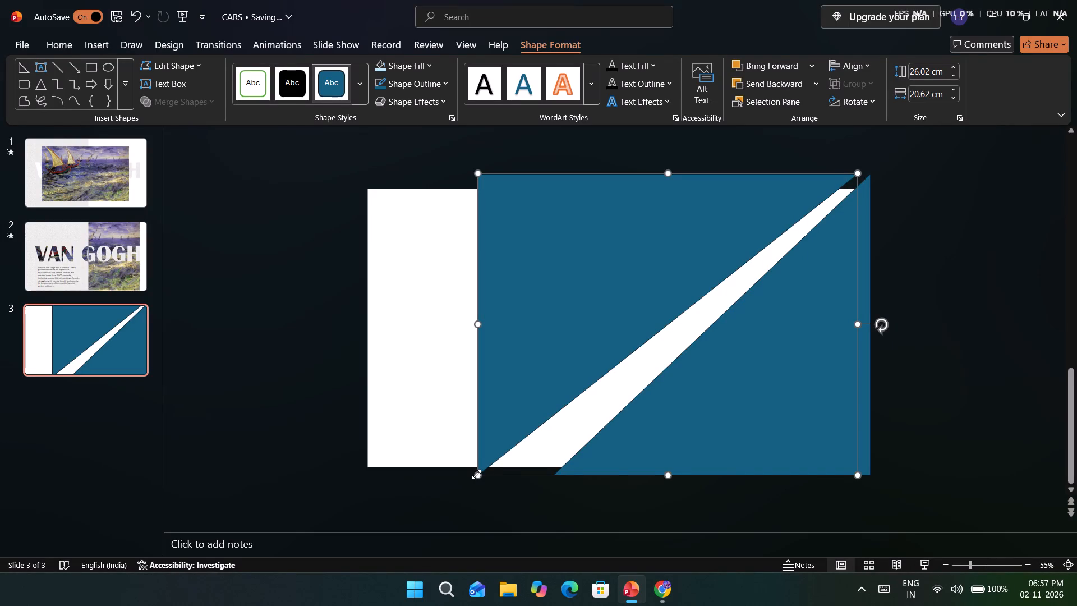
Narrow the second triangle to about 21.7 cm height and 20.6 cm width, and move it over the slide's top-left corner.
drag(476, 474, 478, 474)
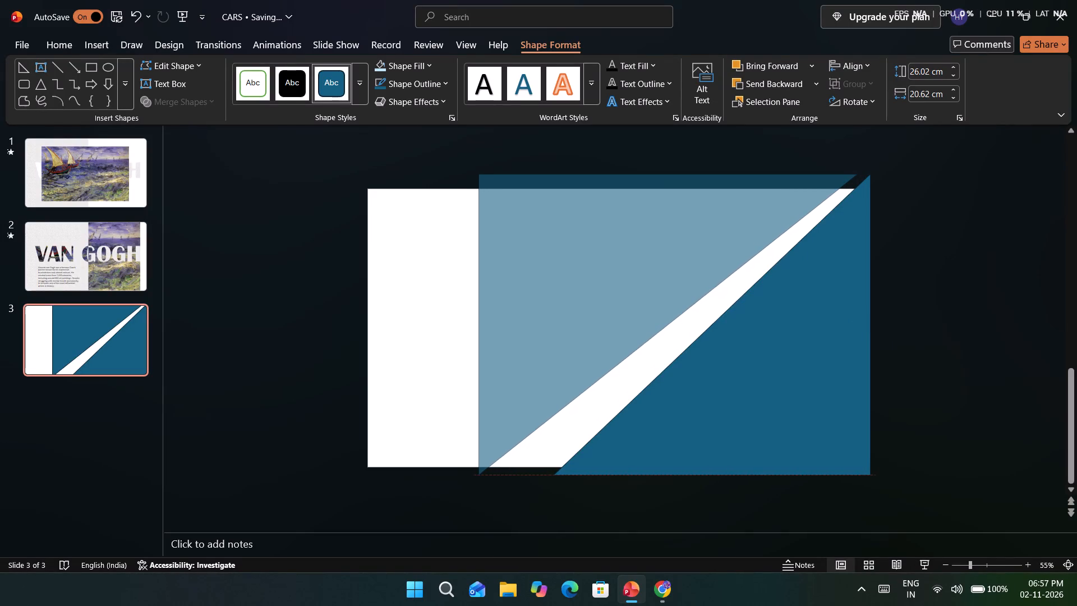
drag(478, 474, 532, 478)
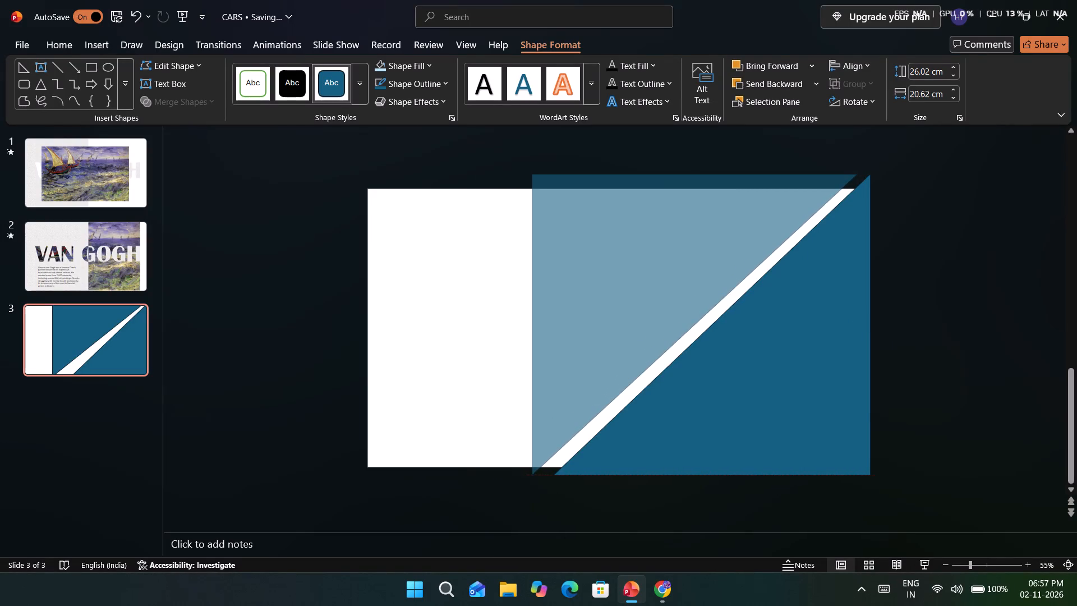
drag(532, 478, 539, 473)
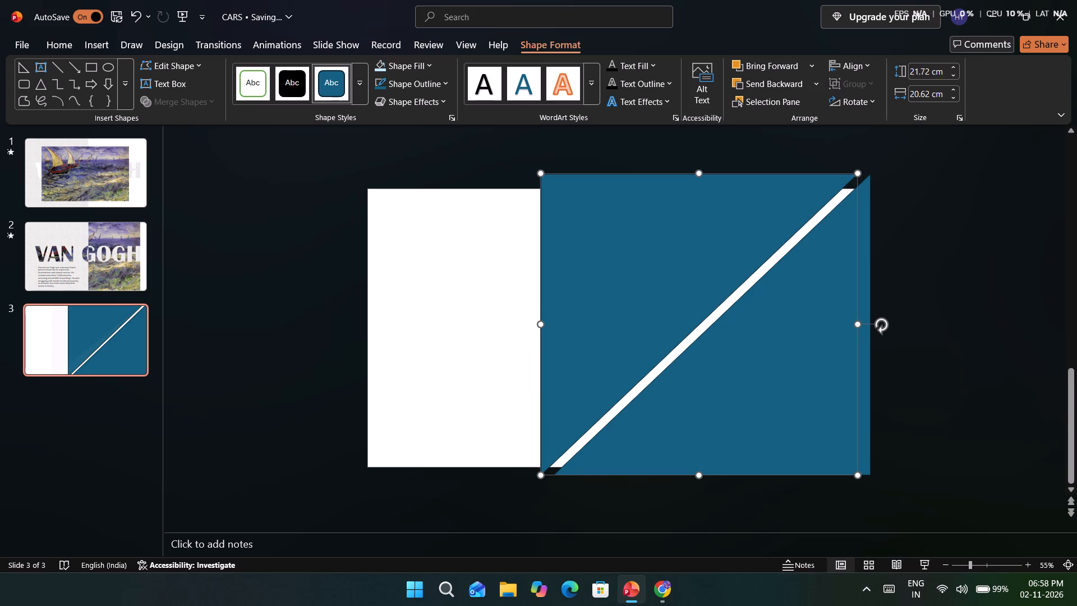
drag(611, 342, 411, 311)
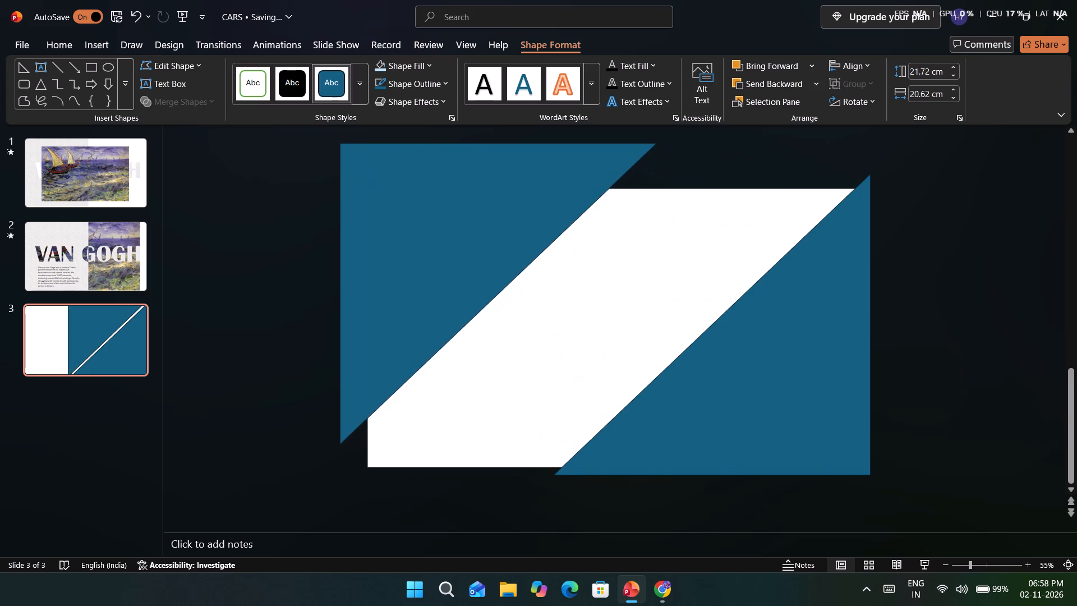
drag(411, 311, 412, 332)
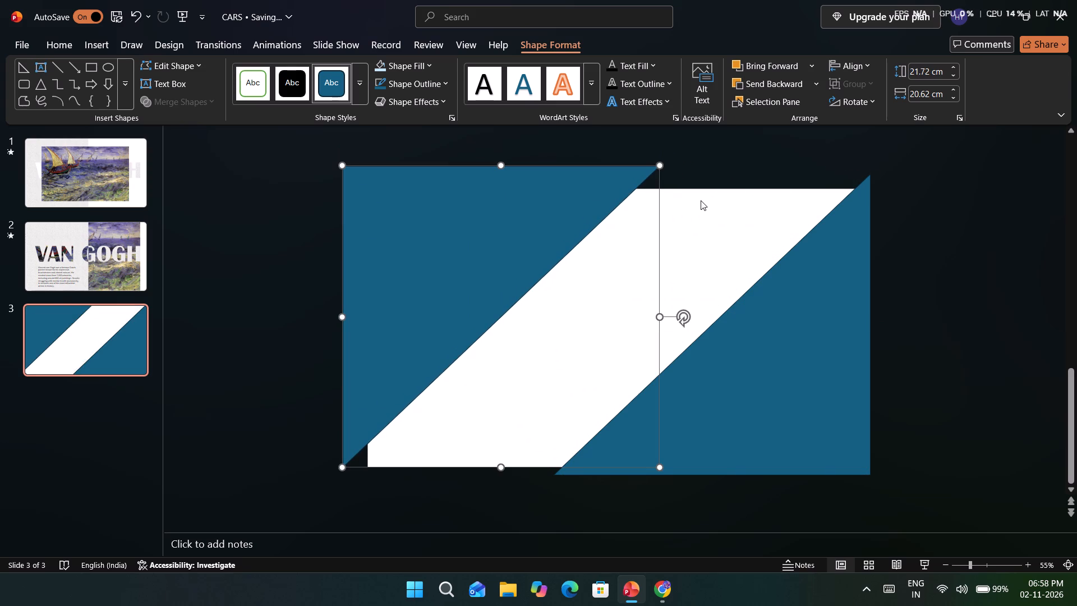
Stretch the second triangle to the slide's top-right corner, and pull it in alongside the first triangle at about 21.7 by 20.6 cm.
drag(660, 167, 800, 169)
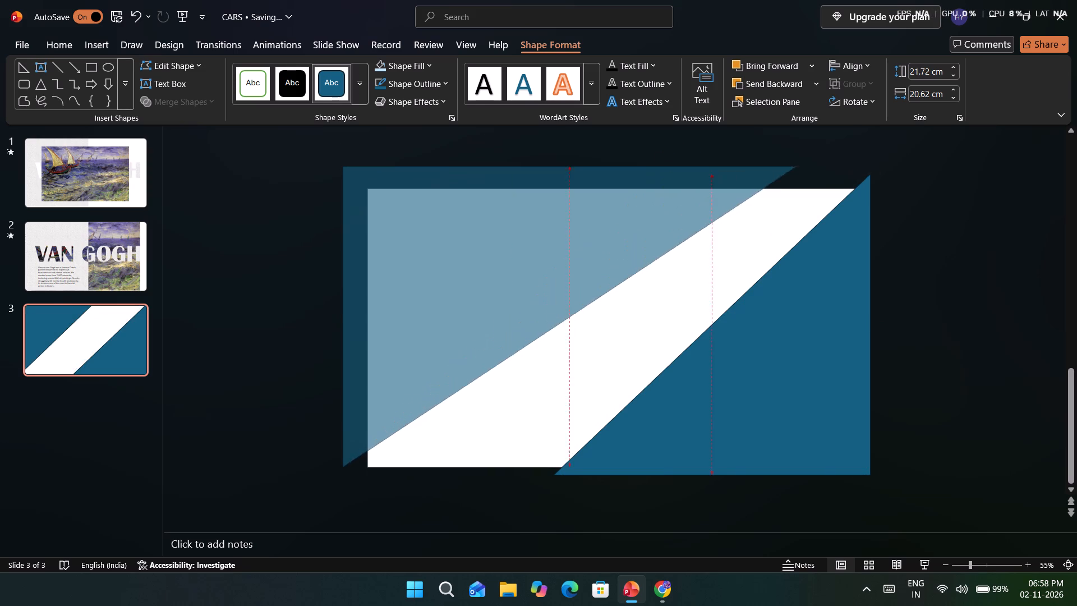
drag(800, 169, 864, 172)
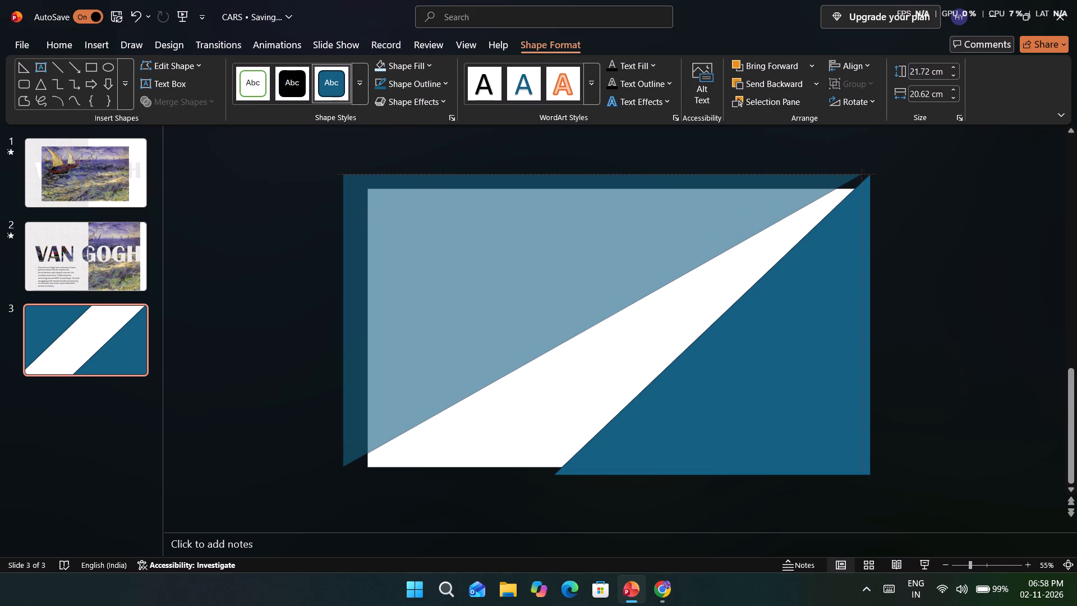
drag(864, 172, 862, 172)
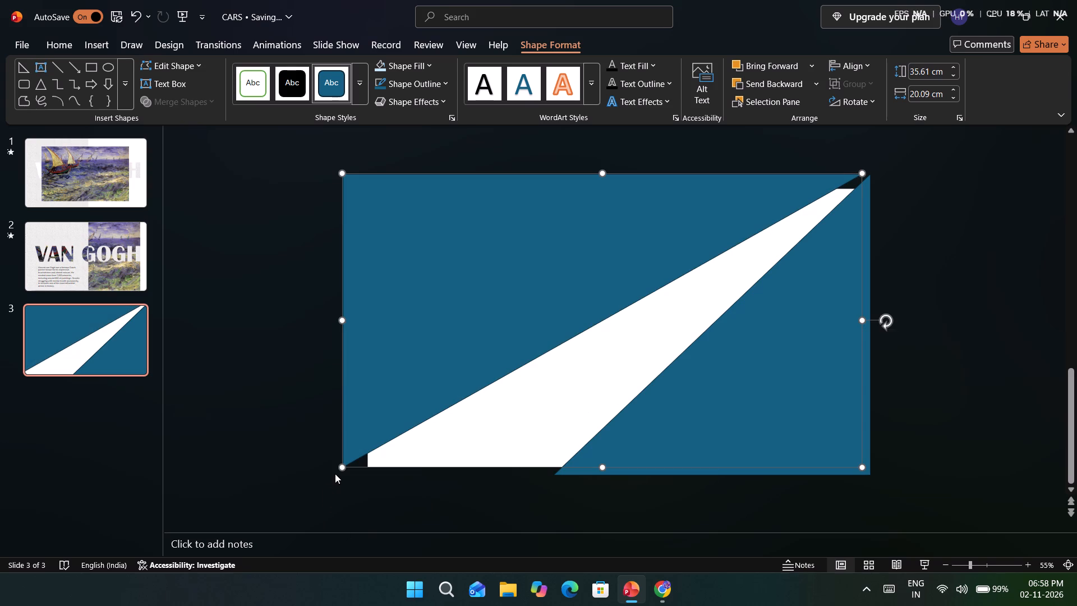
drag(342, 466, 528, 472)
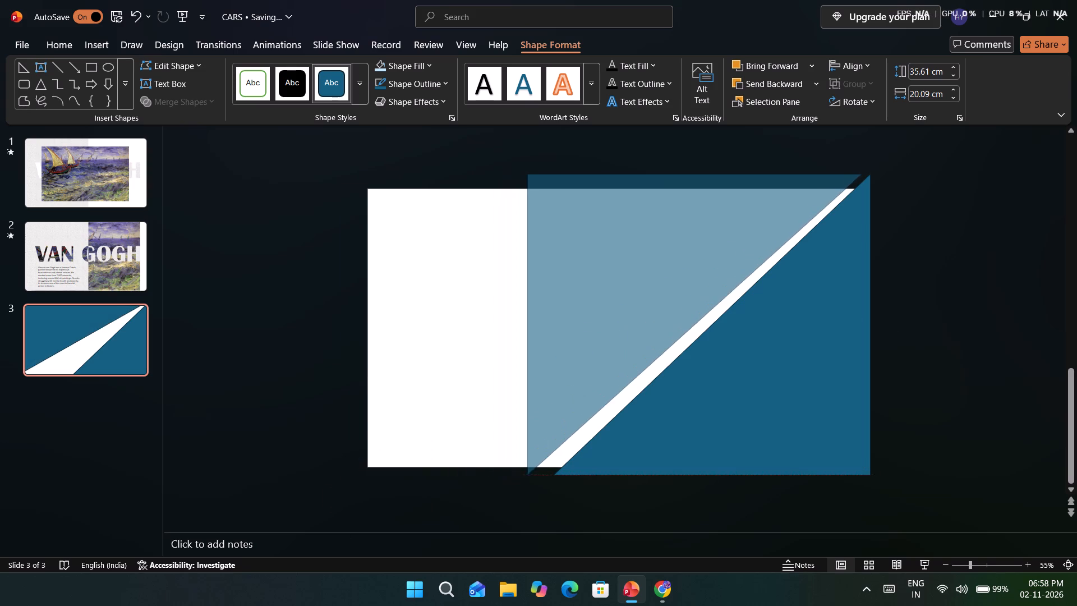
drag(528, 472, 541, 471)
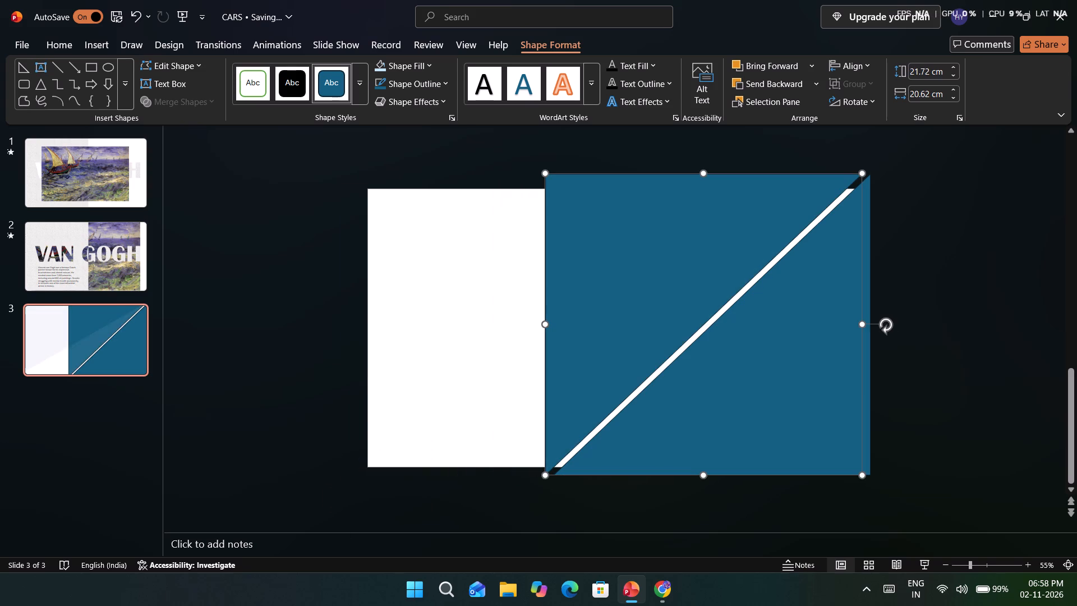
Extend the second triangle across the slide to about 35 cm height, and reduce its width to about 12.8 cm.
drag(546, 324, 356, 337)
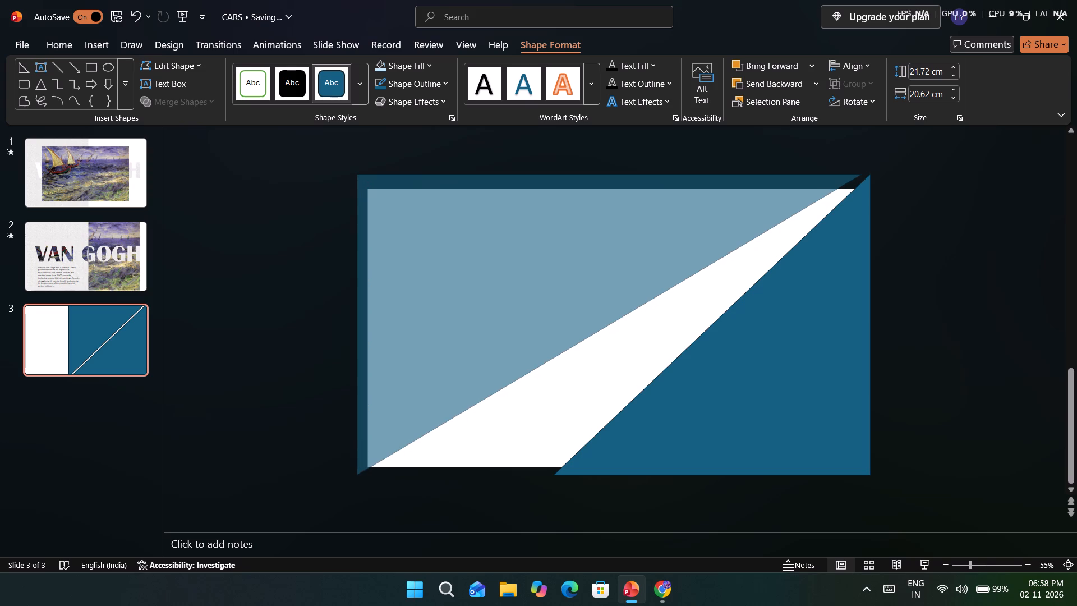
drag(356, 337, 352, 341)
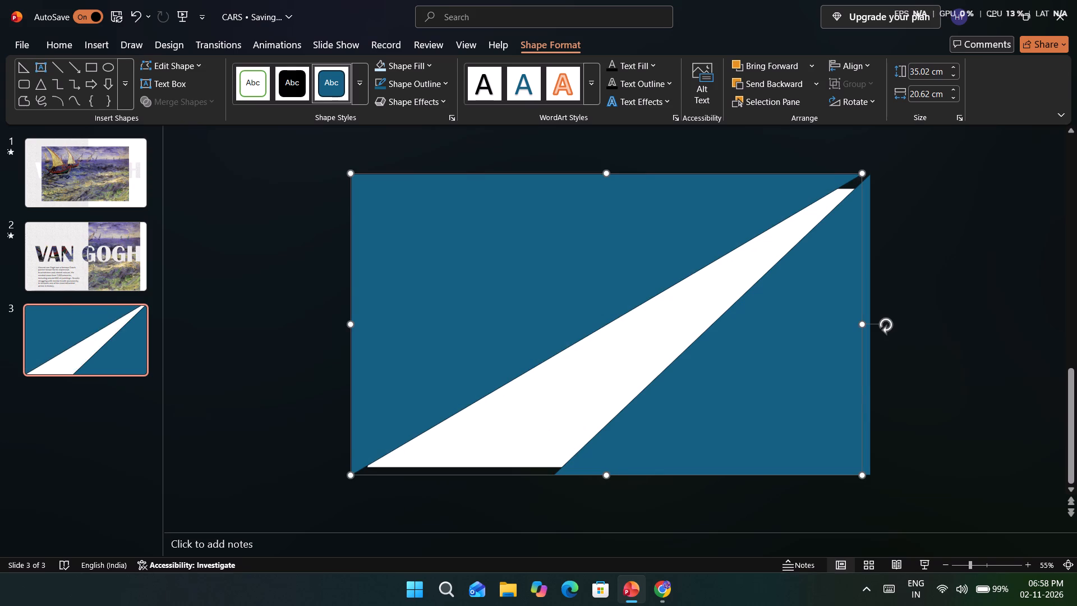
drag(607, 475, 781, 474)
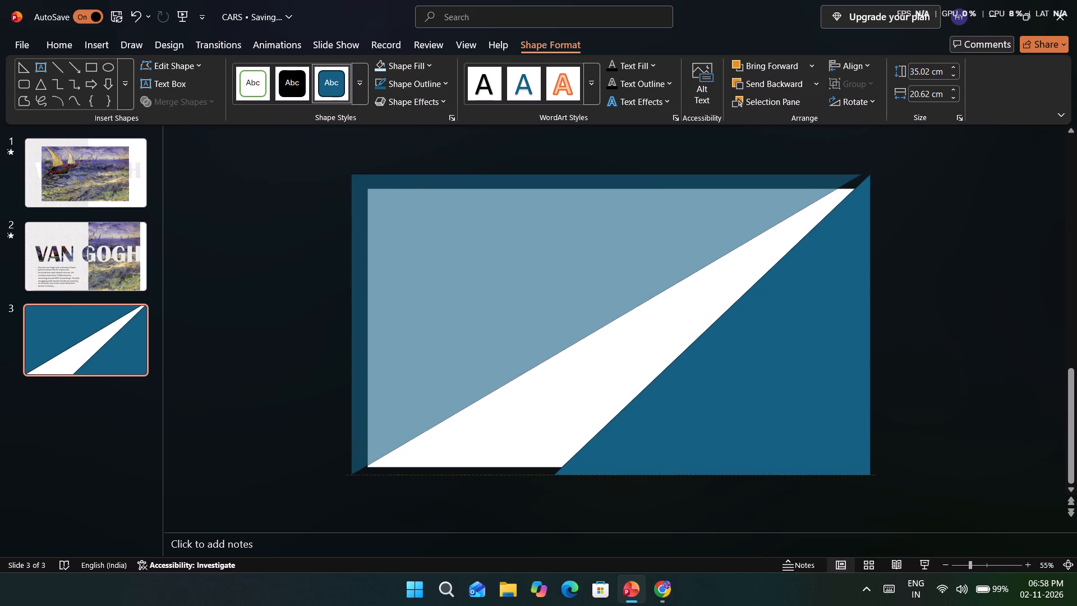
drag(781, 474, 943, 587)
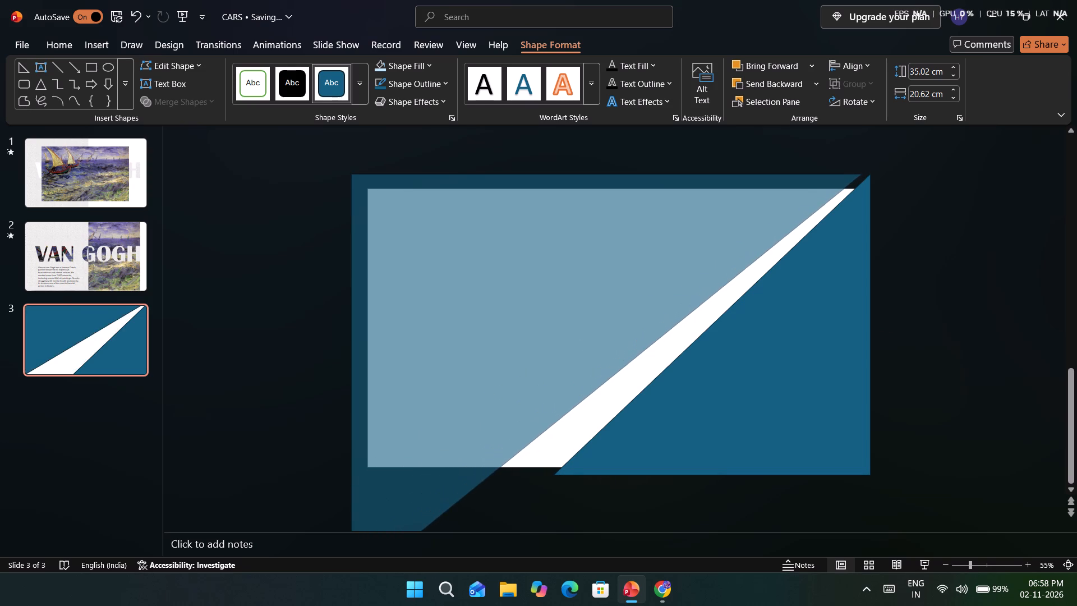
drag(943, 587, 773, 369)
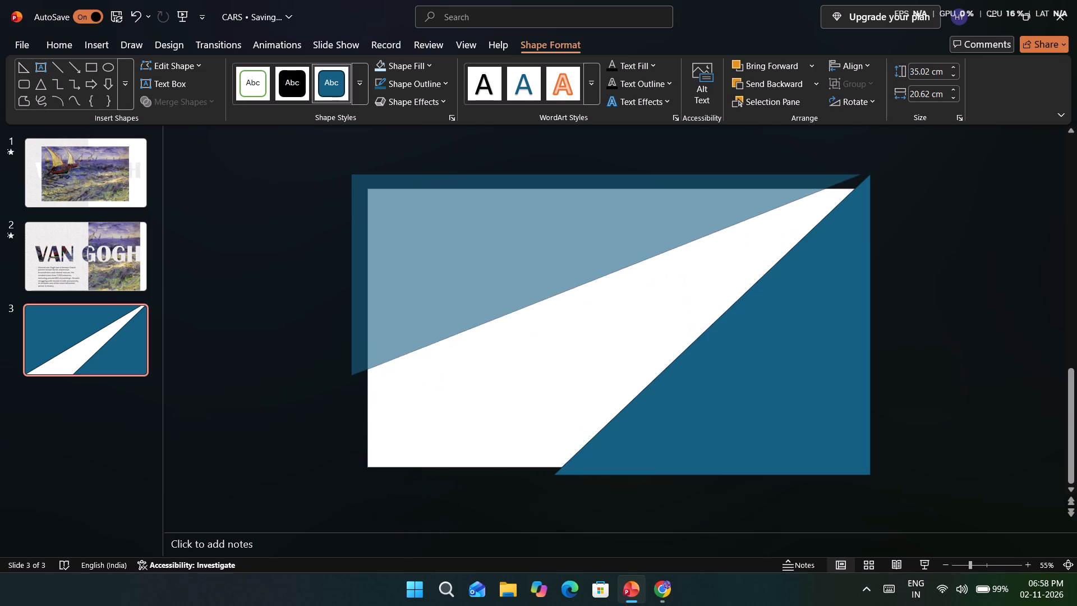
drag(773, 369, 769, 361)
Cut the second triangle from slide 3, leaving only the first one.
right_click(537, 213)
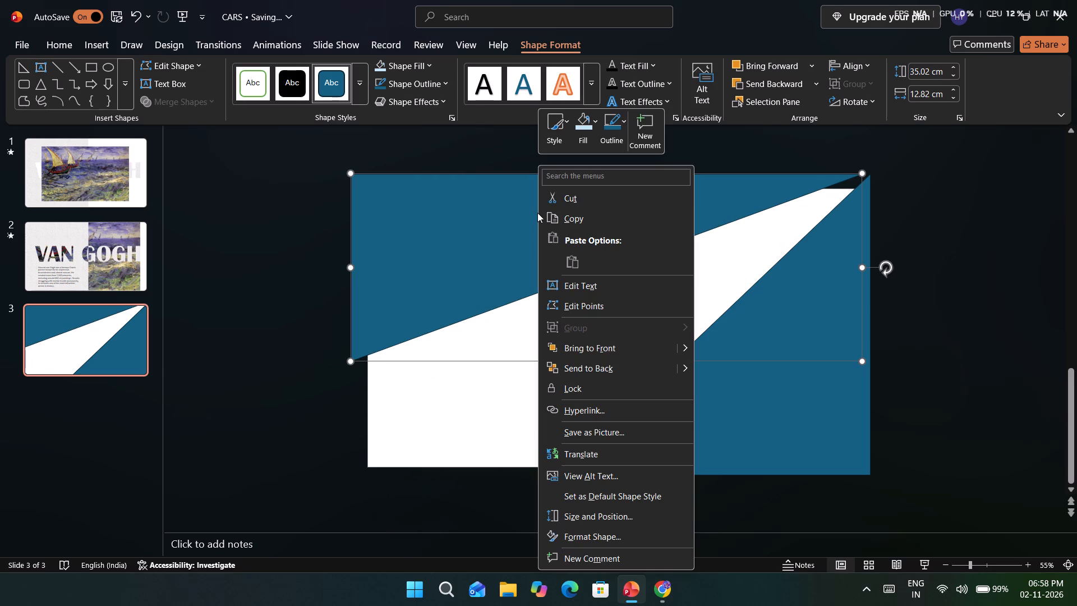
click(589, 194)
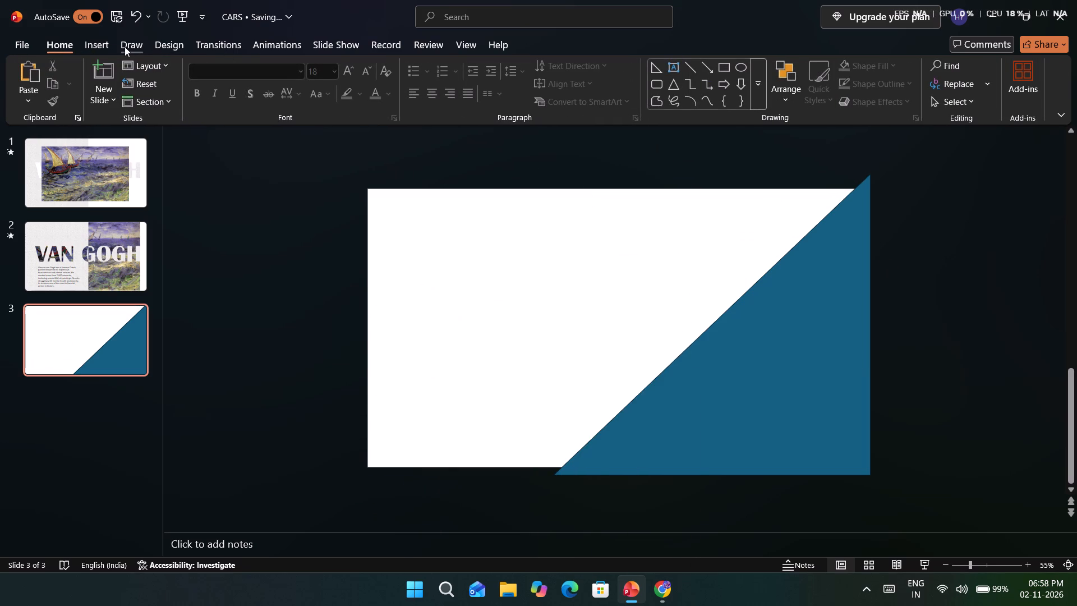
Draw a new right triangle about 20.2 cm high and 13.6 cm wide over the left part of slide 3.
click(169, 40)
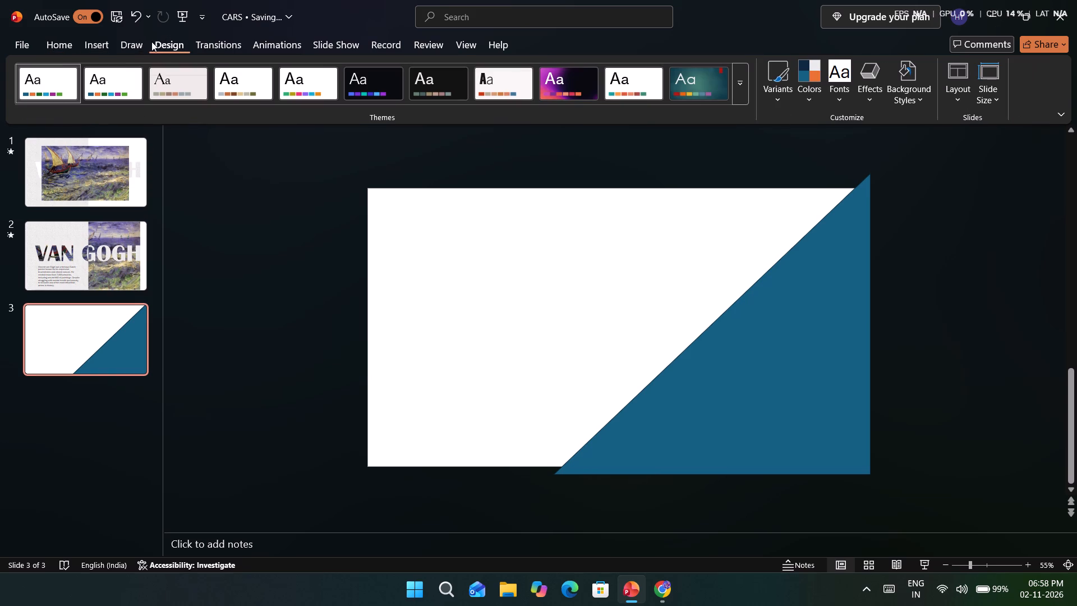
click(137, 45)
click(96, 40)
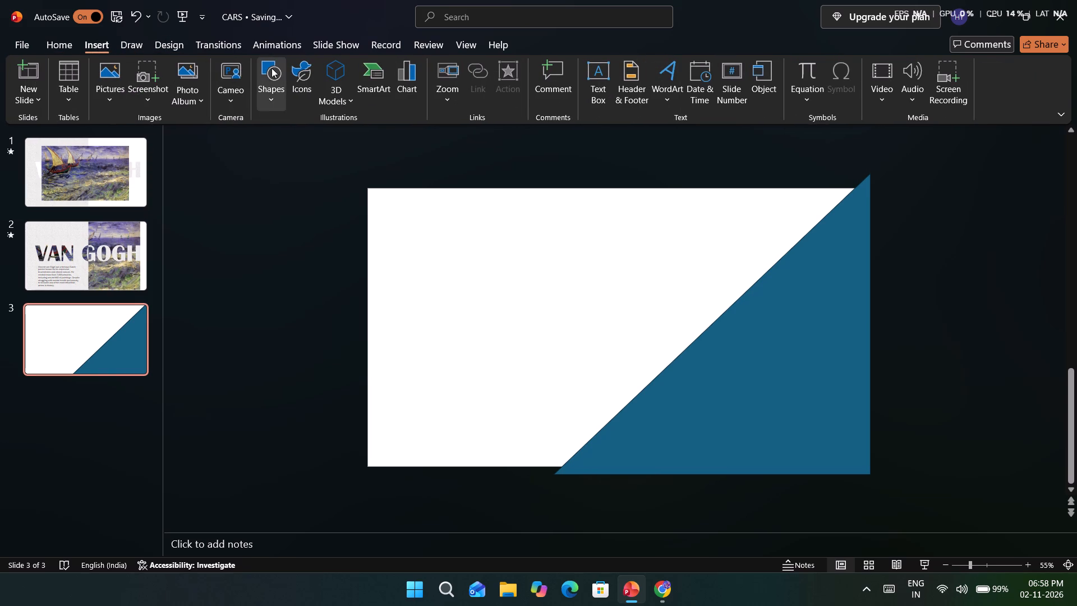
click(277, 81)
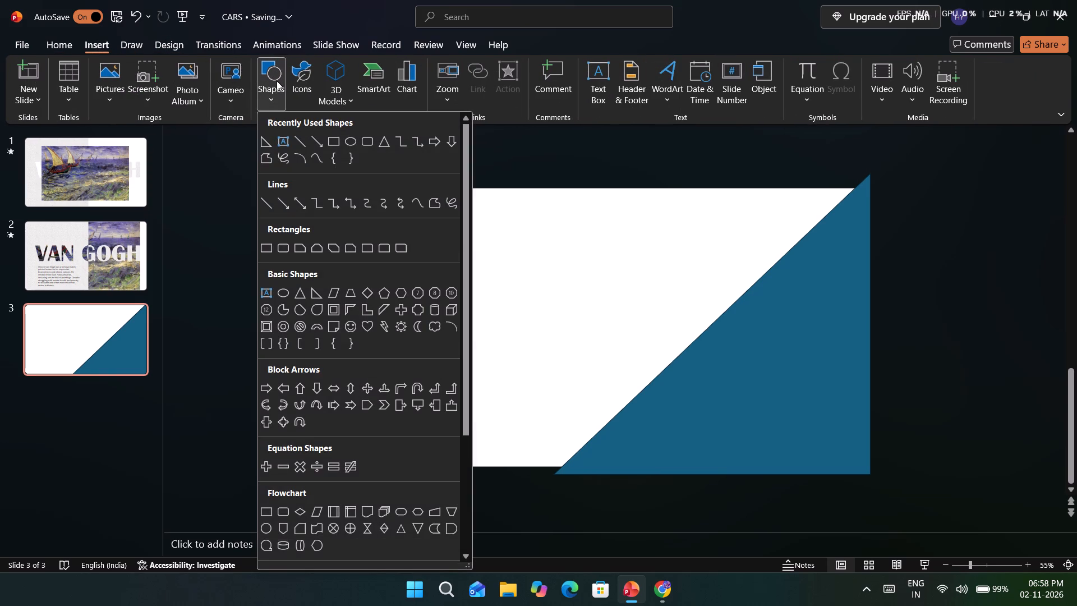
click(309, 299)
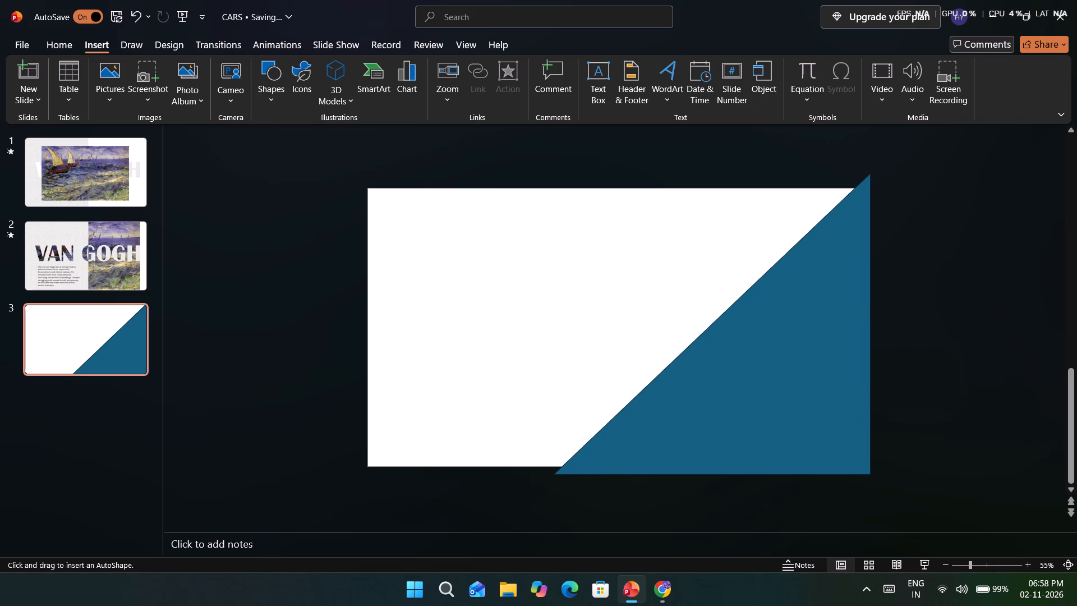
drag(356, 180, 359, 188)
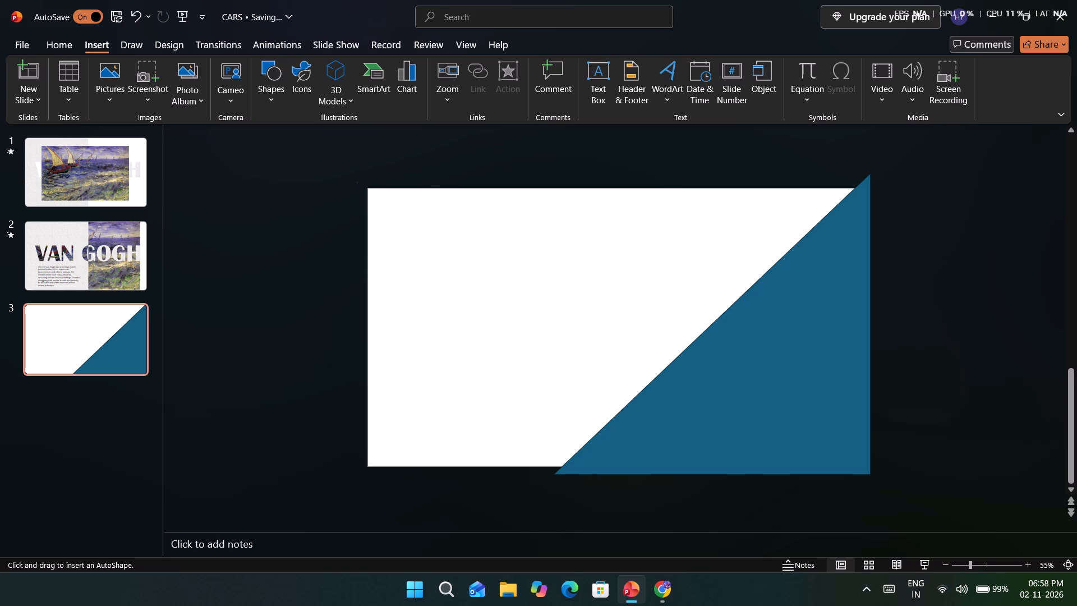
drag(359, 188, 549, 465)
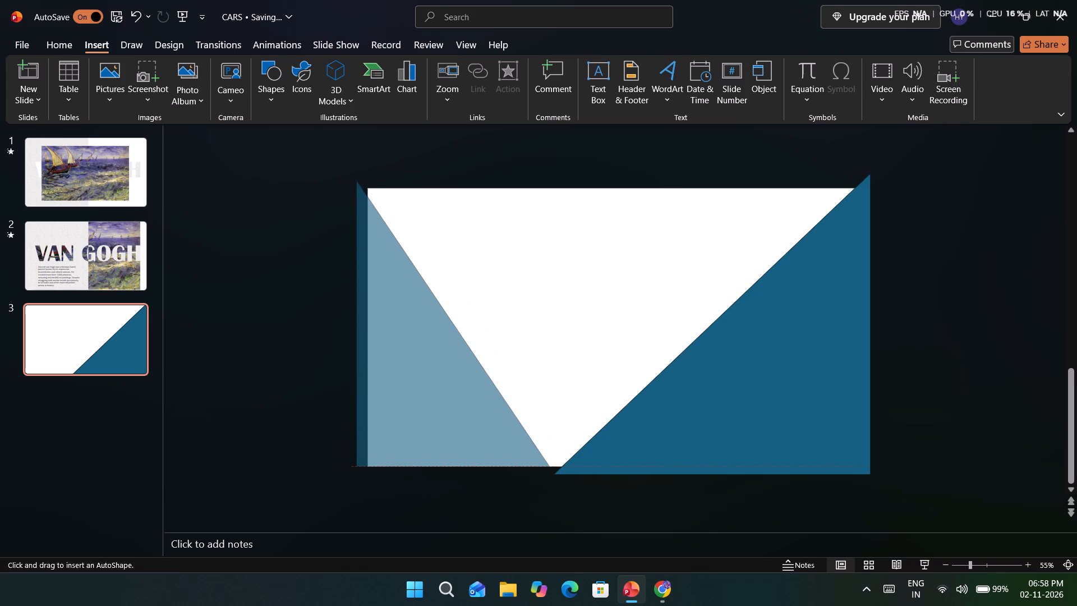
drag(549, 465, 552, 473)
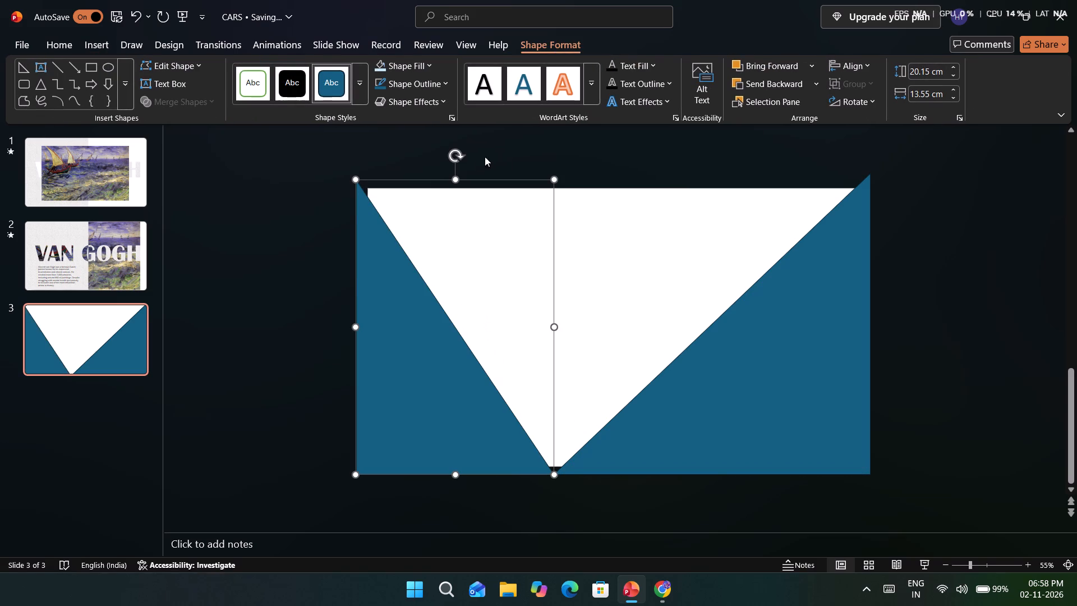
Rotate the new triangle almost a quarter turn clockwise and move it so its long edge runs alongside the first triangle.
drag(454, 152, 639, 286)
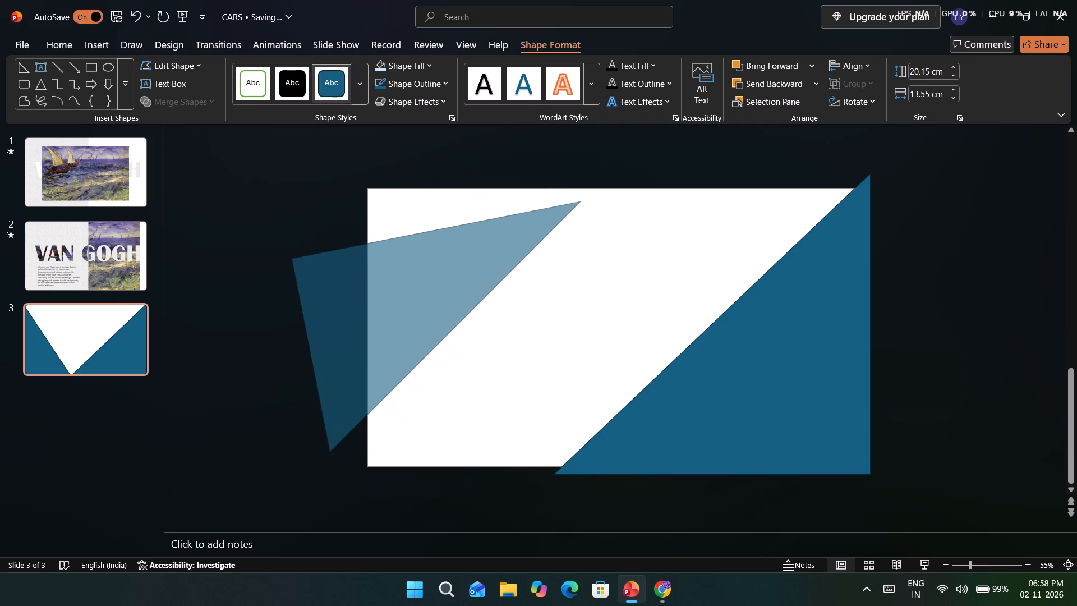
drag(639, 286, 645, 289)
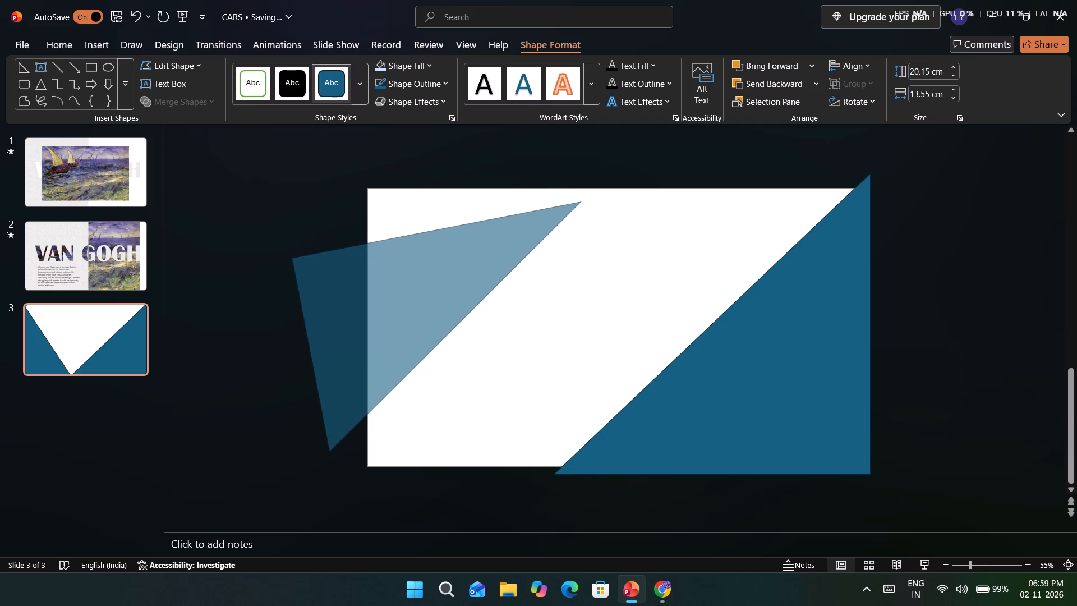
drag(645, 289, 652, 300)
drag(449, 294, 482, 295)
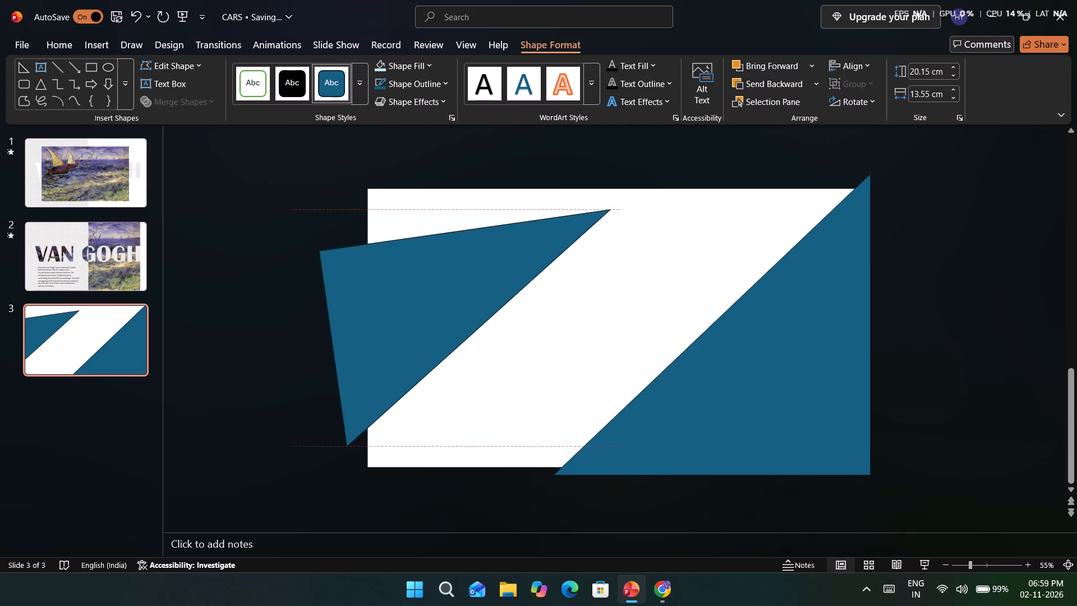
drag(482, 295, 672, 291)
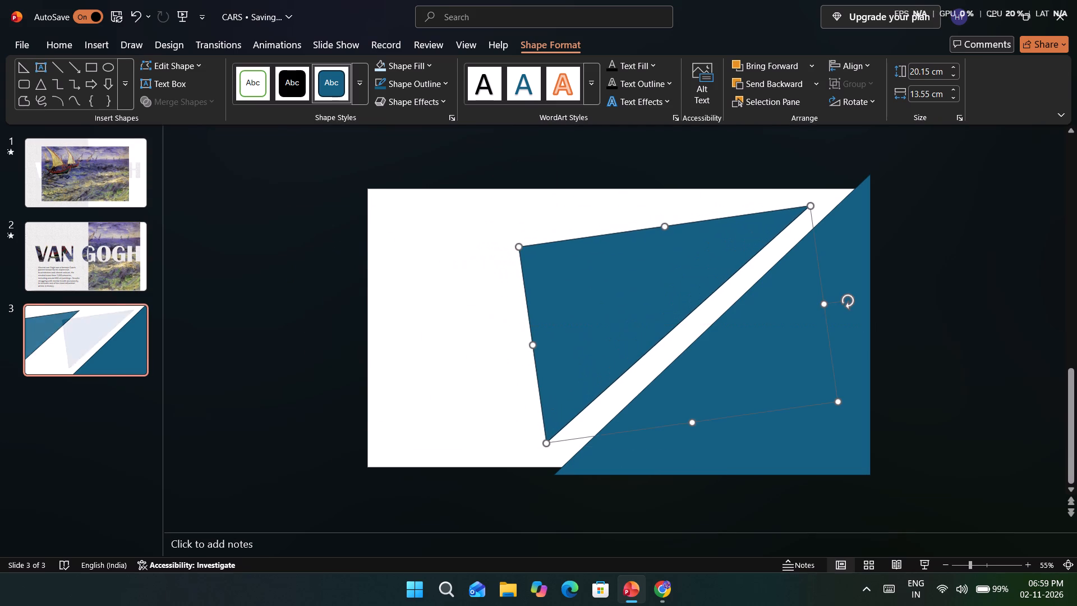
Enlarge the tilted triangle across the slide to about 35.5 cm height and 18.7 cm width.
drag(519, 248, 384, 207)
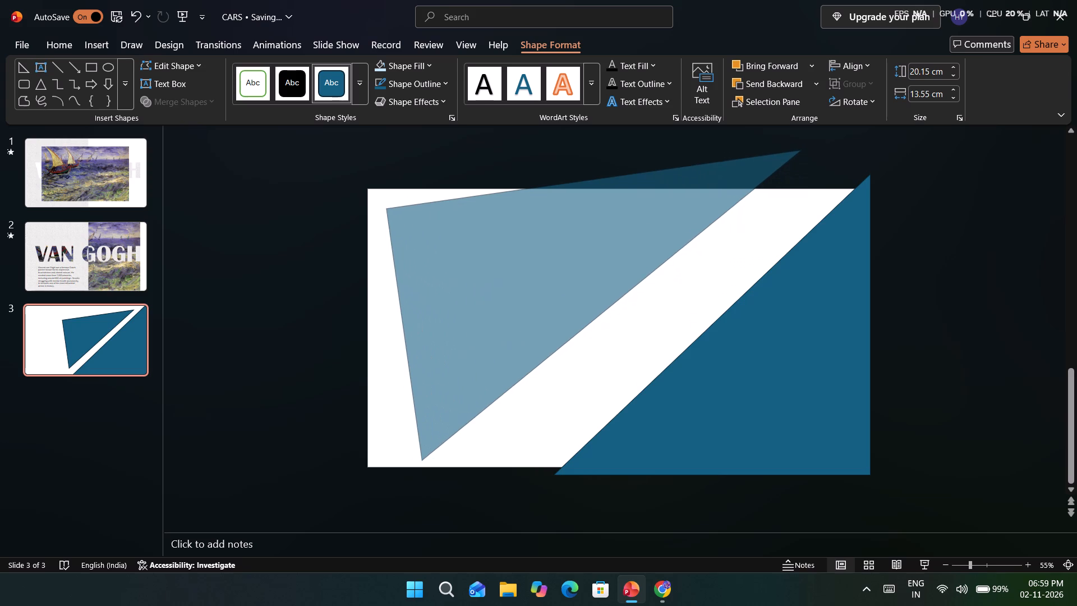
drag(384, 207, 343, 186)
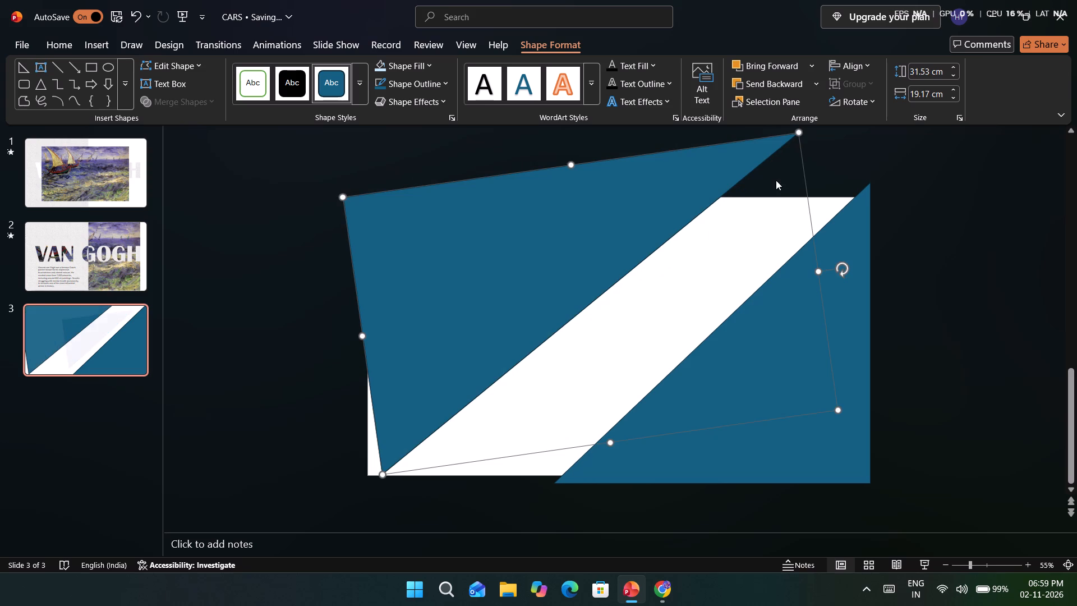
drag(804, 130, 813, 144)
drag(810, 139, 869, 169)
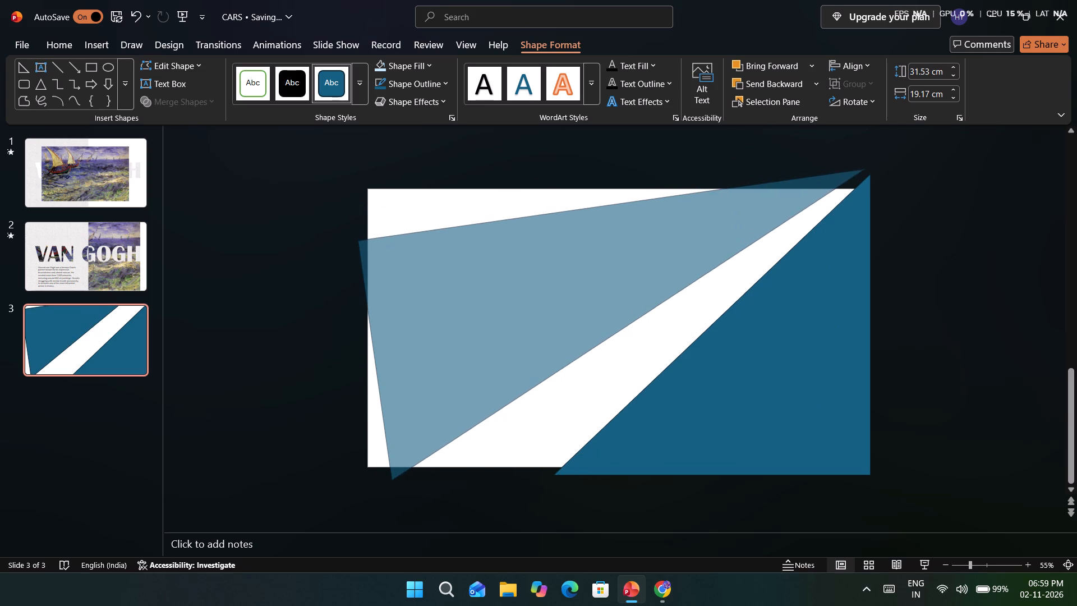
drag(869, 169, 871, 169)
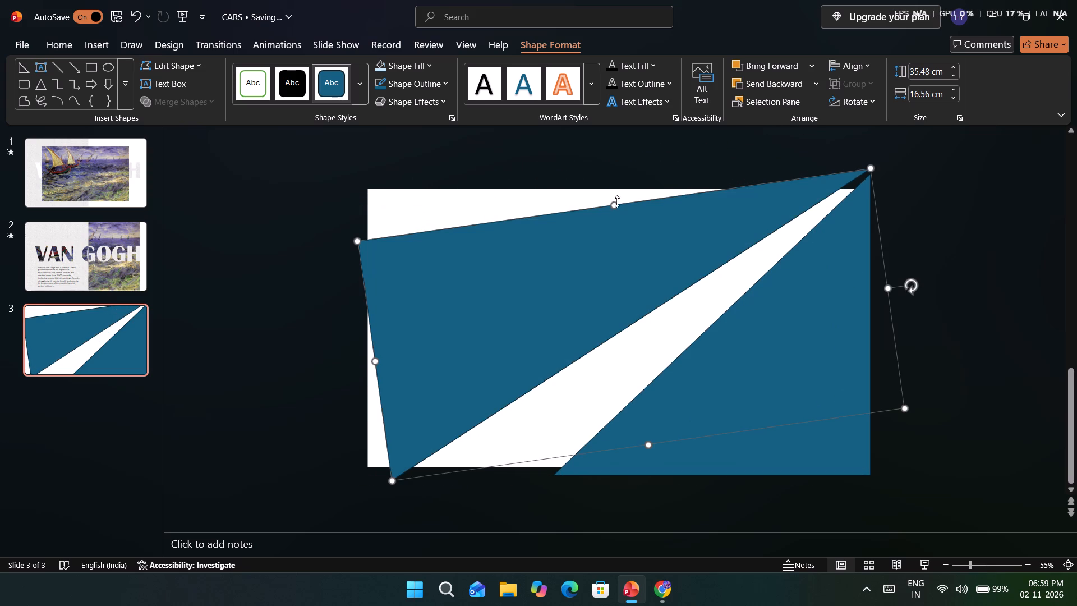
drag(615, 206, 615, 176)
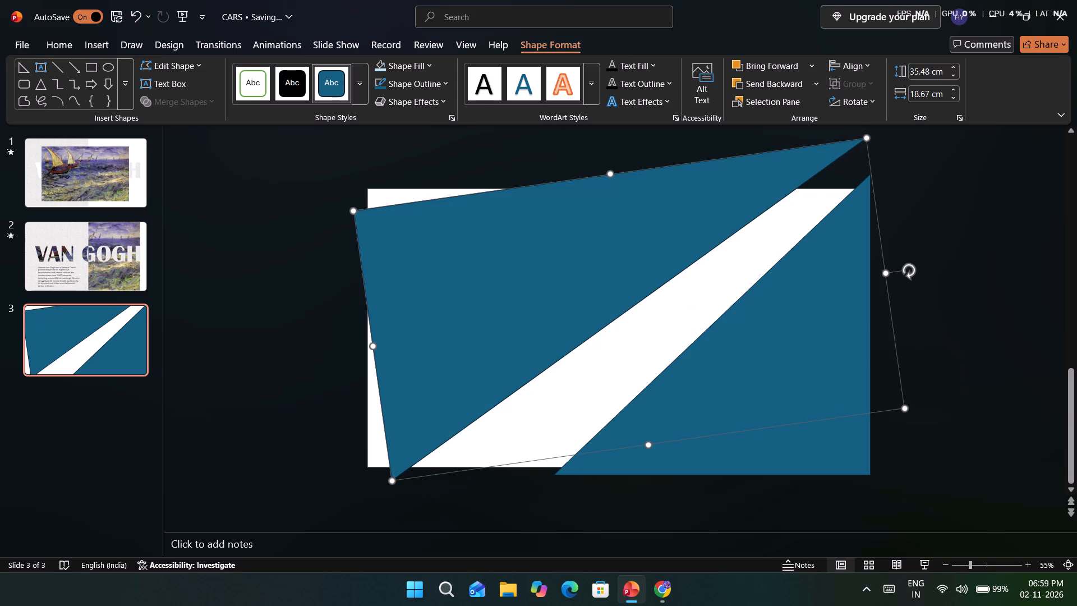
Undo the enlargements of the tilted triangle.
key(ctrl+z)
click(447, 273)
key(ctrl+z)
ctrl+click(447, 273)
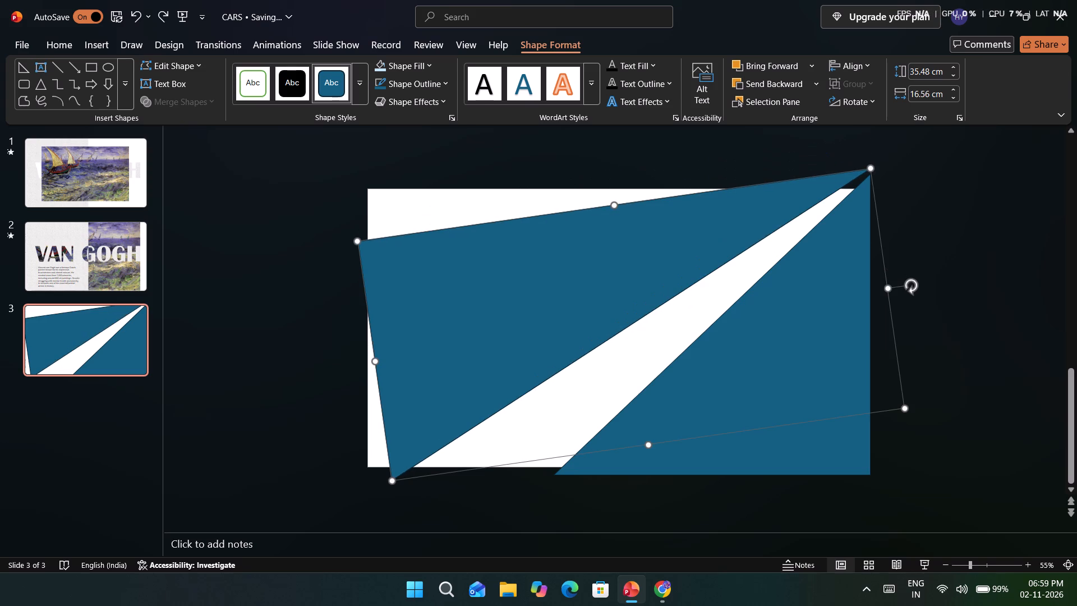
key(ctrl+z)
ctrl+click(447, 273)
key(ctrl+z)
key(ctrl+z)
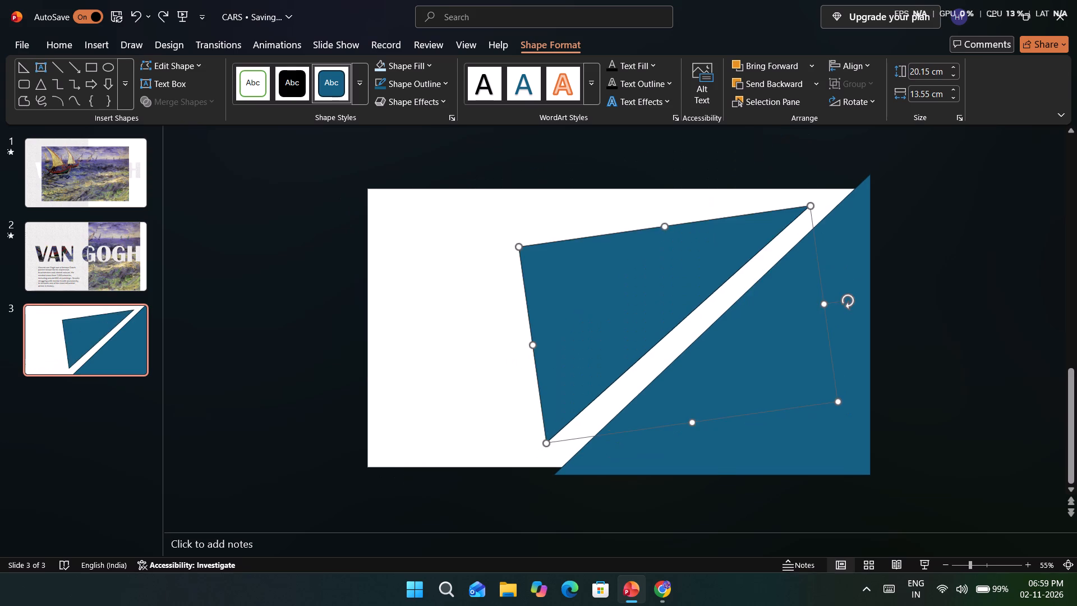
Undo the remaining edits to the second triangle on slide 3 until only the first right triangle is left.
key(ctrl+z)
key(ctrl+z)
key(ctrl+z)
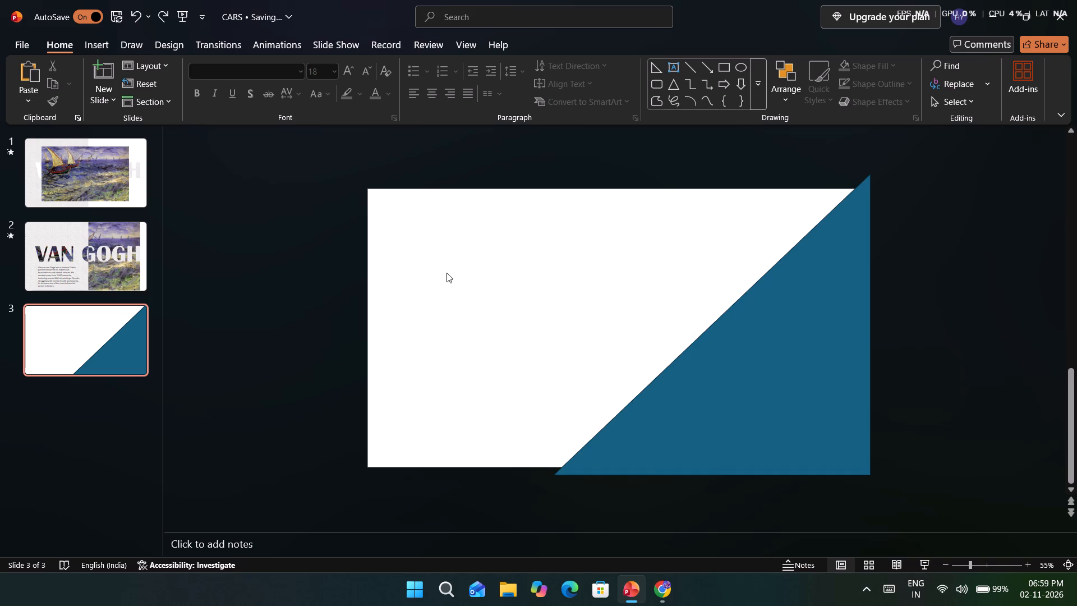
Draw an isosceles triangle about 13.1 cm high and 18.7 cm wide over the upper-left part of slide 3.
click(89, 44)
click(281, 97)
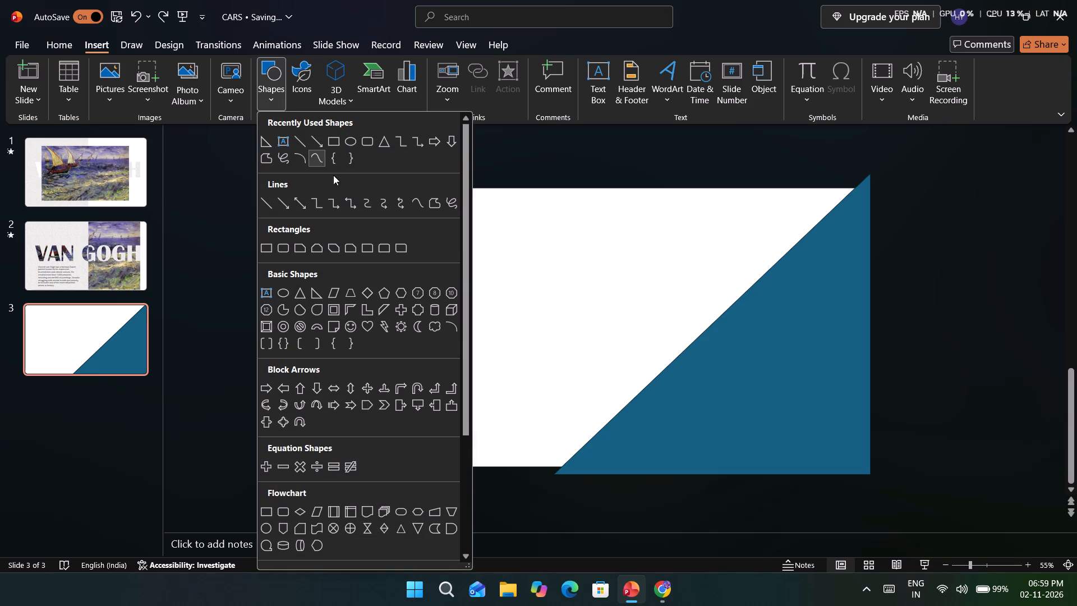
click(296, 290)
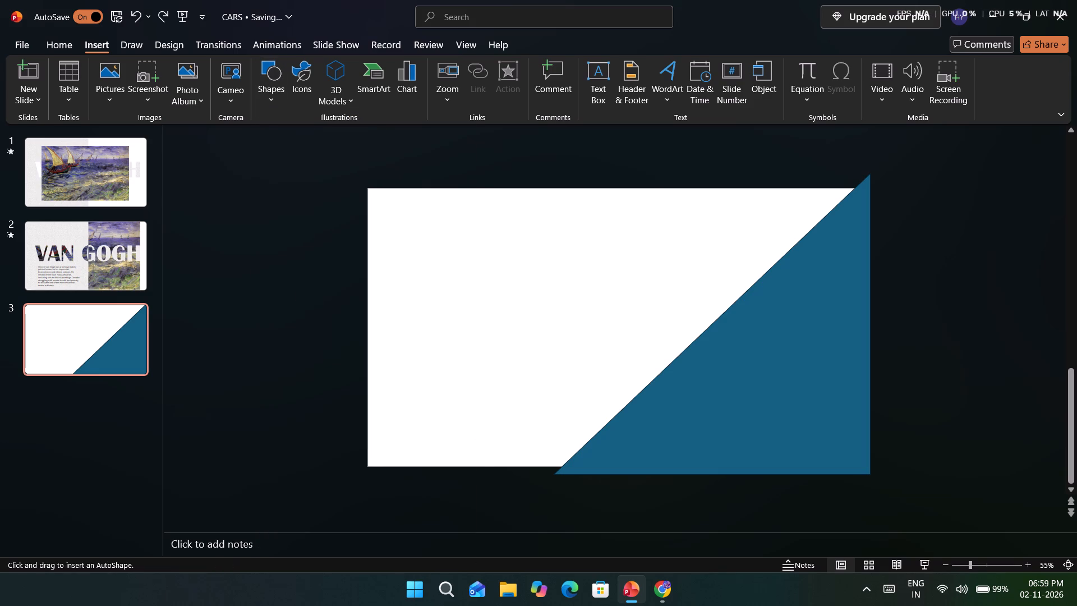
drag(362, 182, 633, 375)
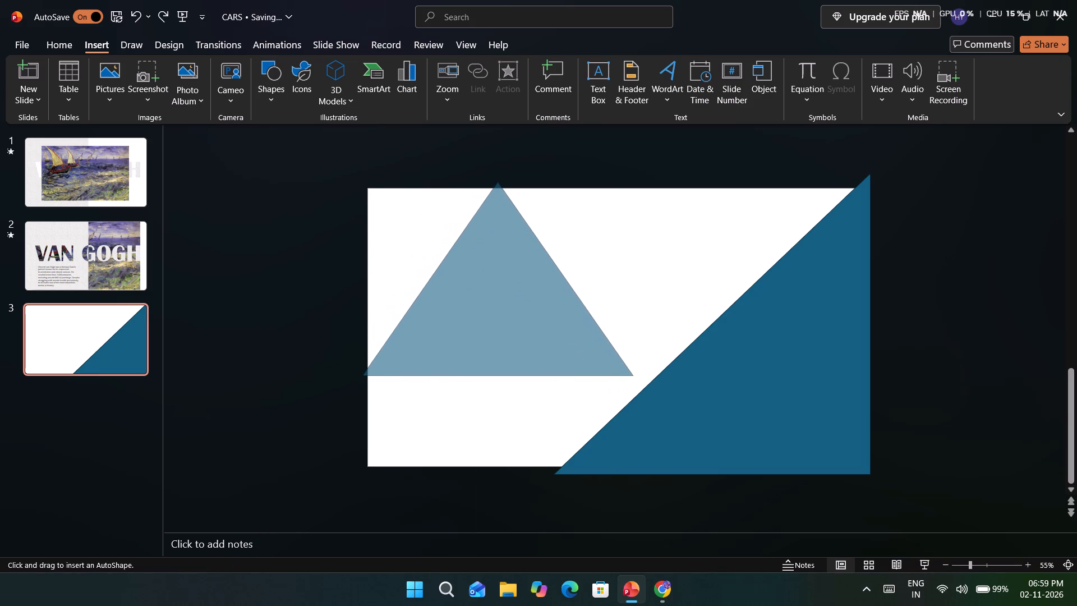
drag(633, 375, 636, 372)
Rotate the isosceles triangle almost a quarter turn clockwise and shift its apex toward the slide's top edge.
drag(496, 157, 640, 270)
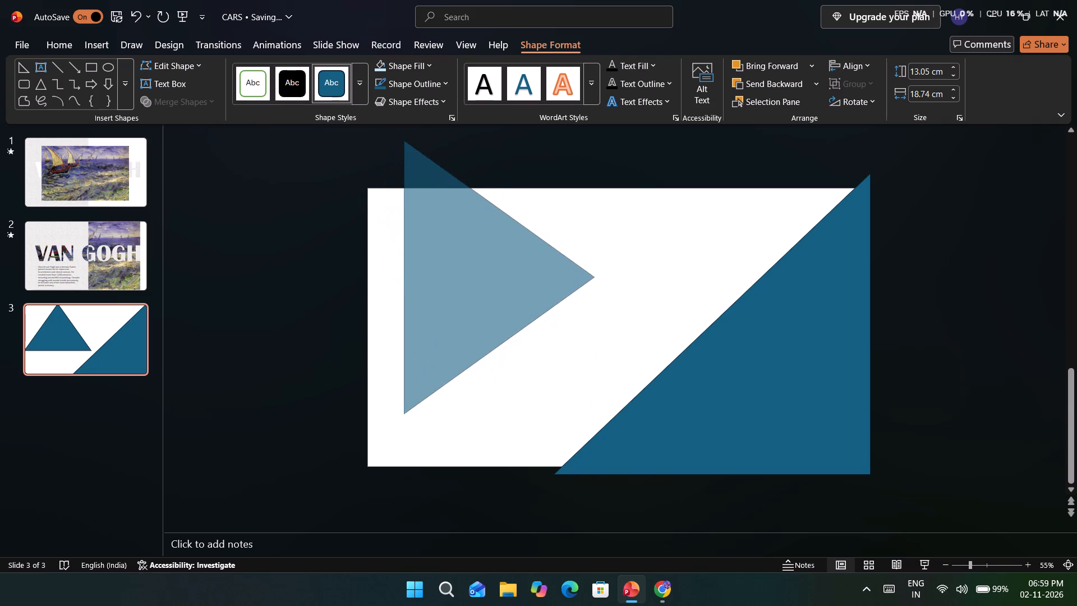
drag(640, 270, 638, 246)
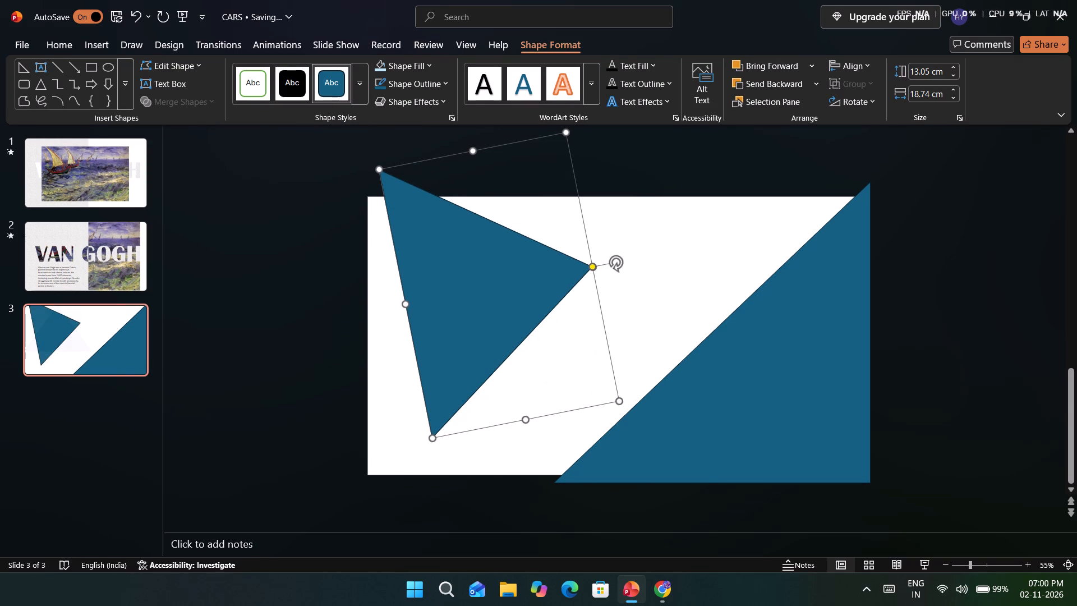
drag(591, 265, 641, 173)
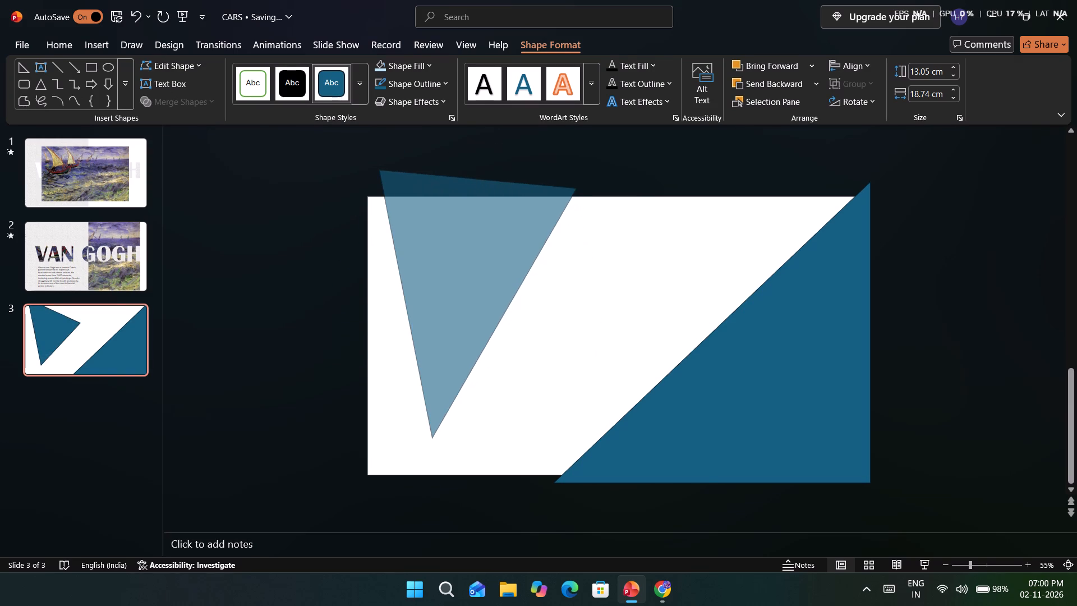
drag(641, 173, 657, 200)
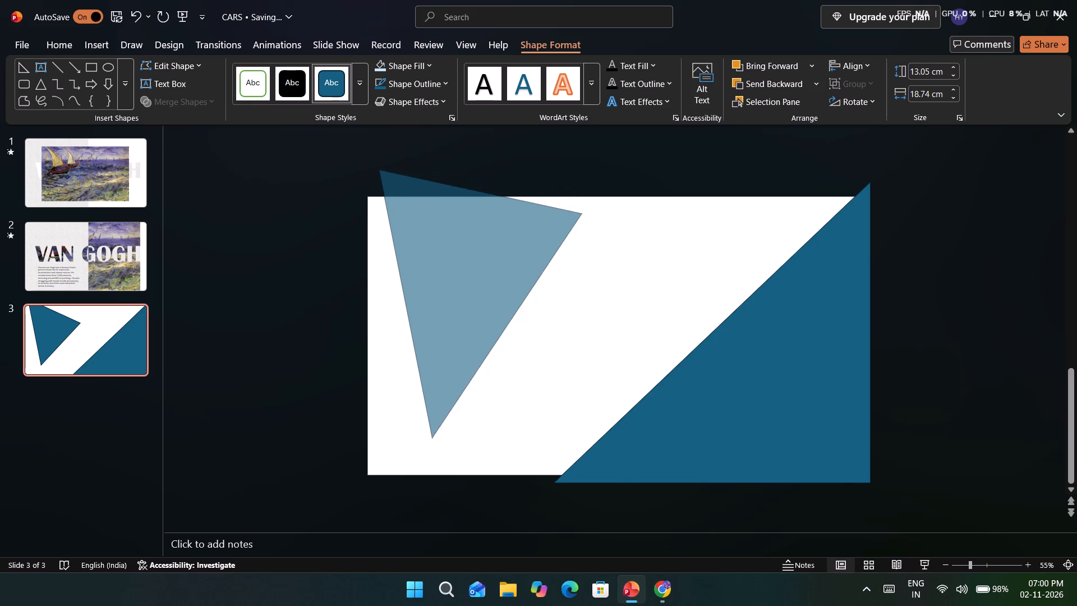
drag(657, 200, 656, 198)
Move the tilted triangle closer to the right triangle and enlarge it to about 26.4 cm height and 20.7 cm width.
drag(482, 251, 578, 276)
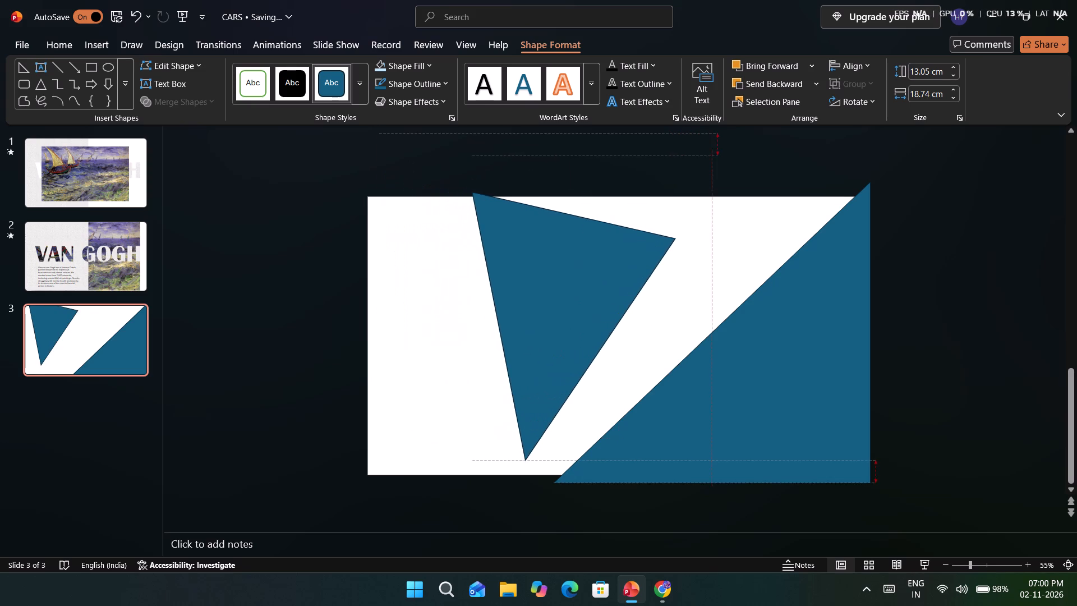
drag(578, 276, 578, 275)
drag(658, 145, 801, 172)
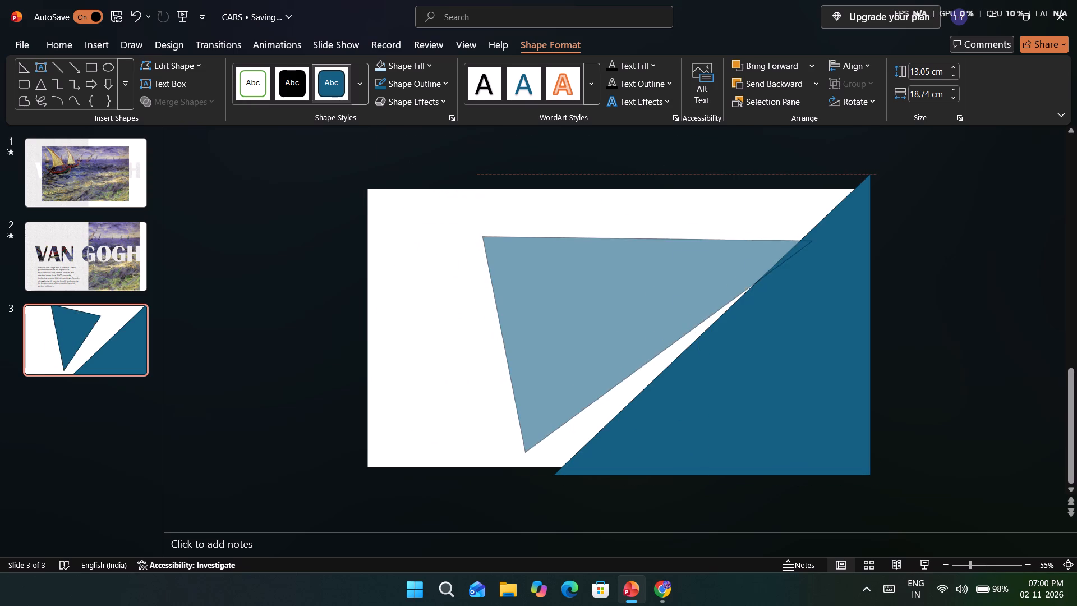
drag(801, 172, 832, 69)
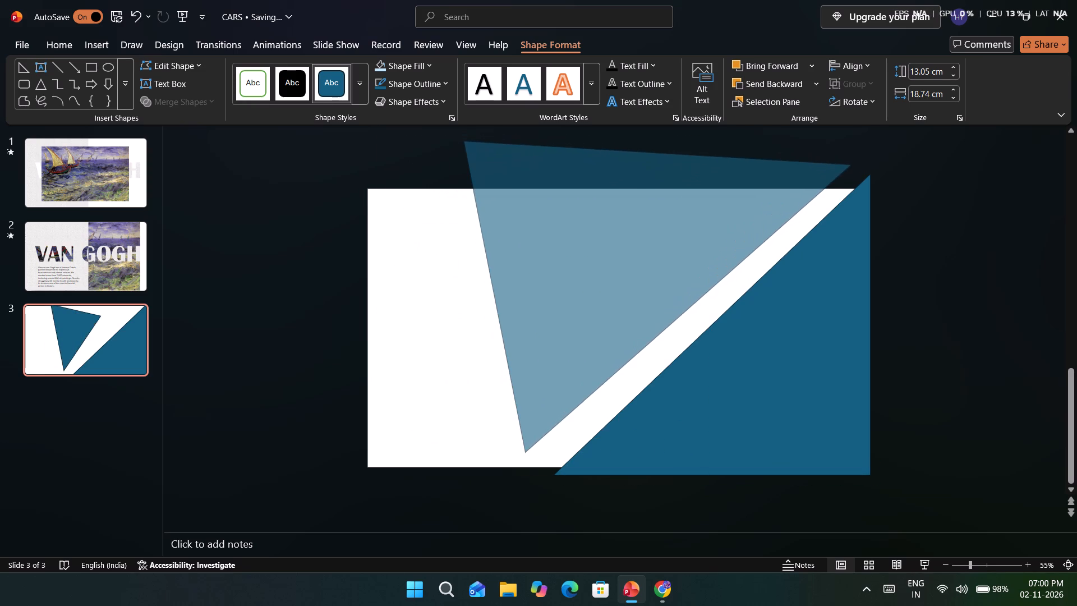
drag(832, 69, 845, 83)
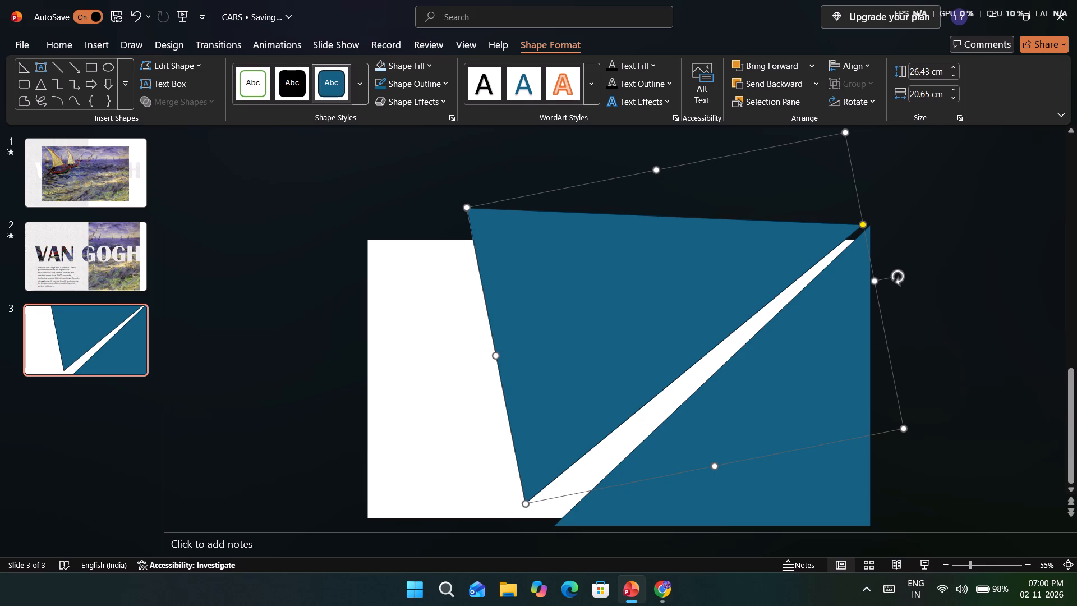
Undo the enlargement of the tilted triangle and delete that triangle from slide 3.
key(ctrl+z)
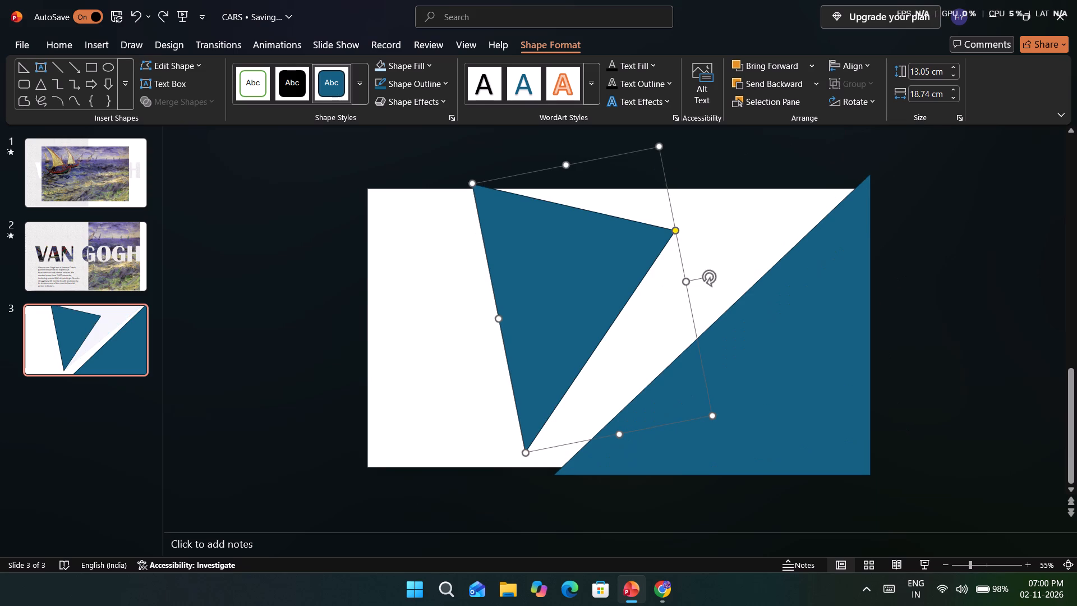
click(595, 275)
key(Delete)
Move the remaining right triangle off the slide, past its lower-right corner.
click(724, 330)
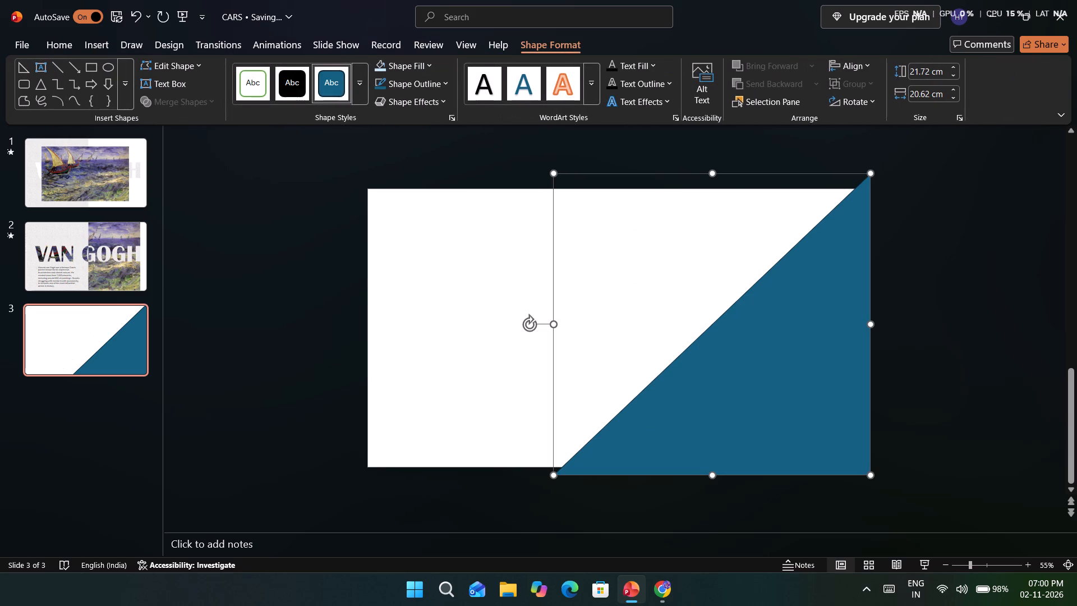
drag(724, 330, 936, 413)
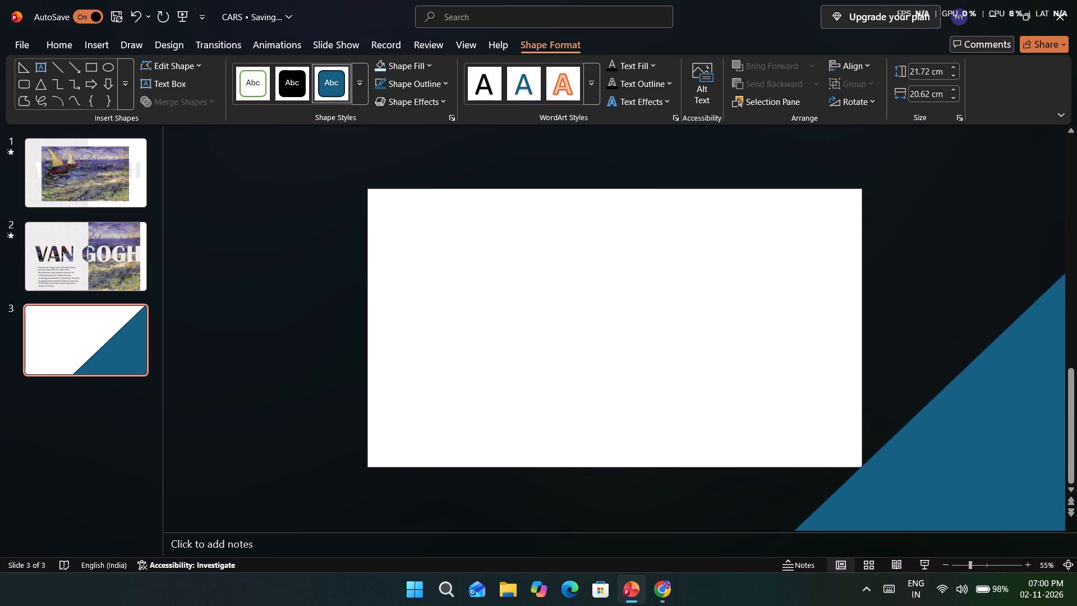
drag(936, 413, 942, 425)
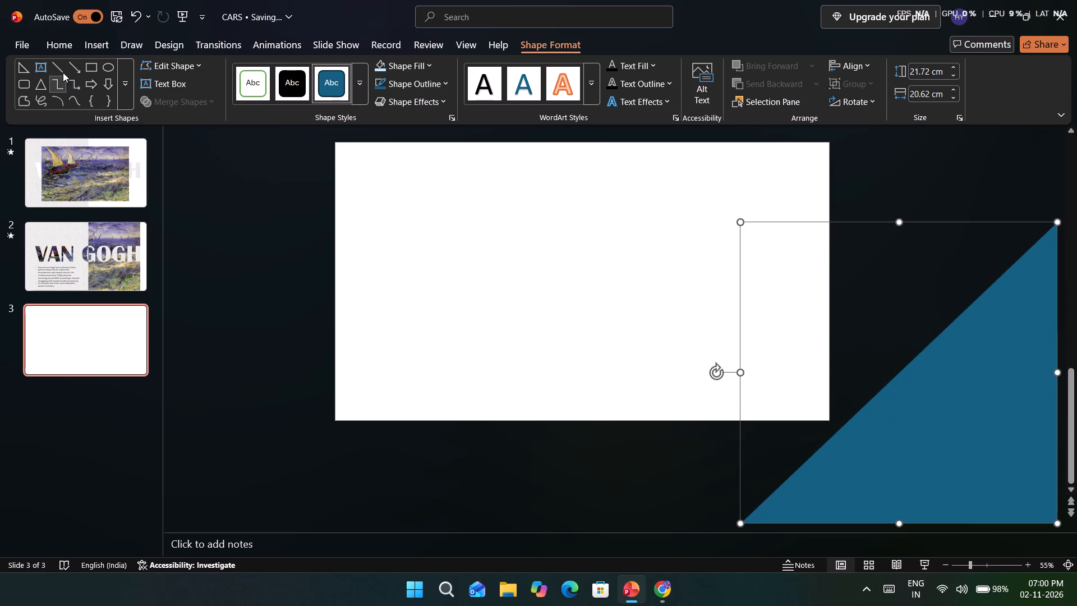
Draw a rectangle covering the whole of slide 3, 19.05 cm high and 33.87 cm wide.
click(85, 54)
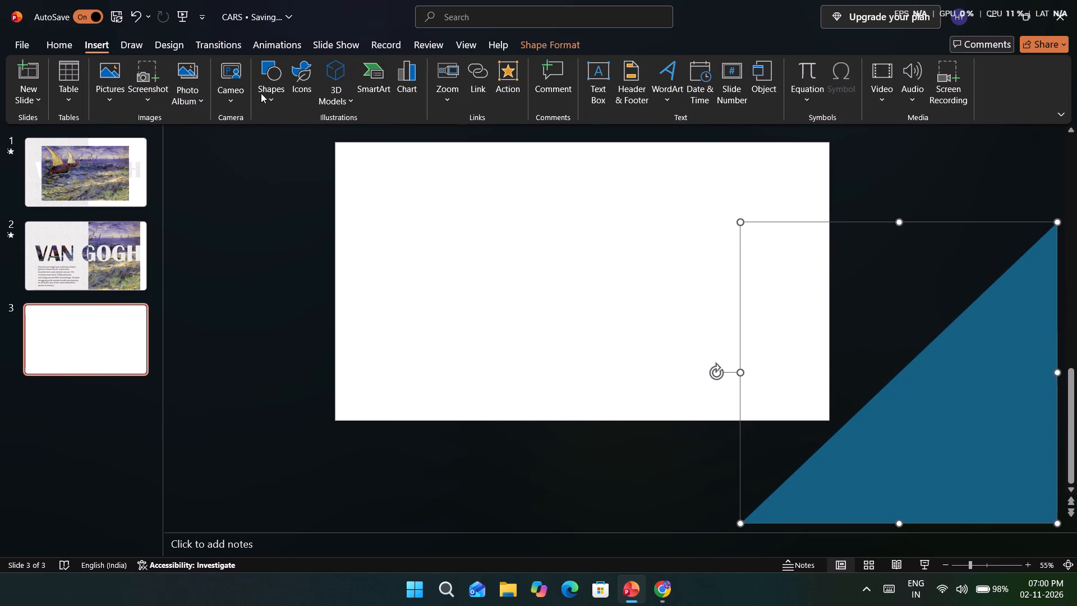
click(261, 93)
click(336, 140)
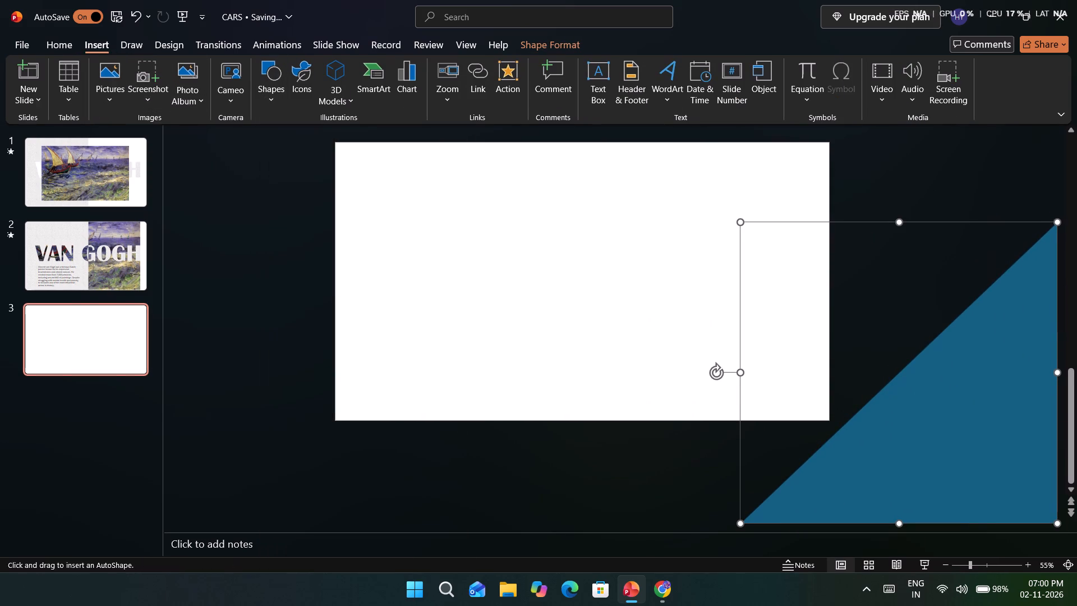
drag(335, 143, 624, 323)
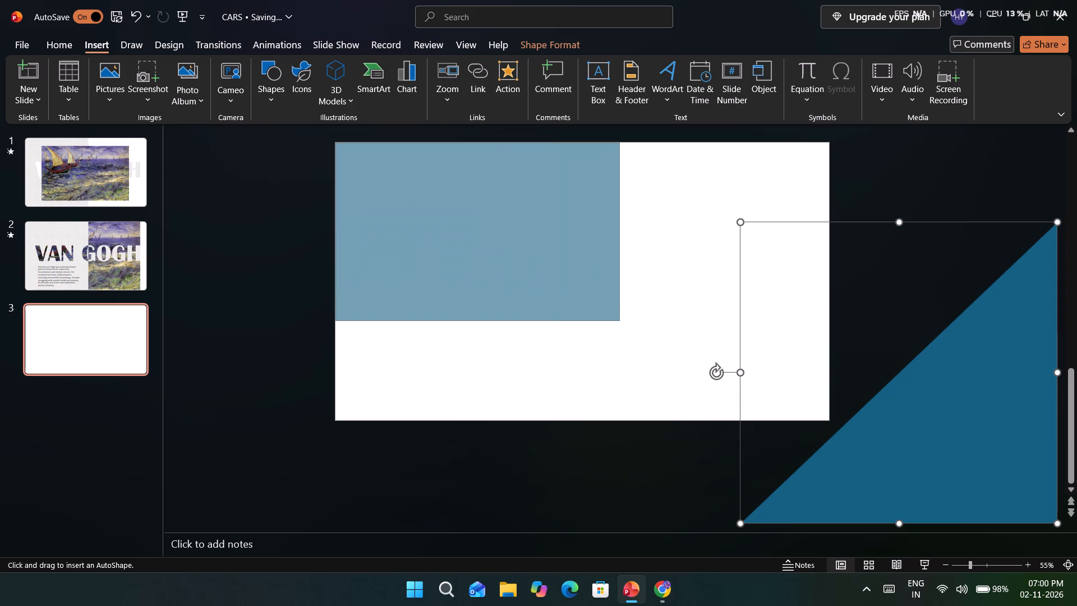
drag(624, 323, 828, 422)
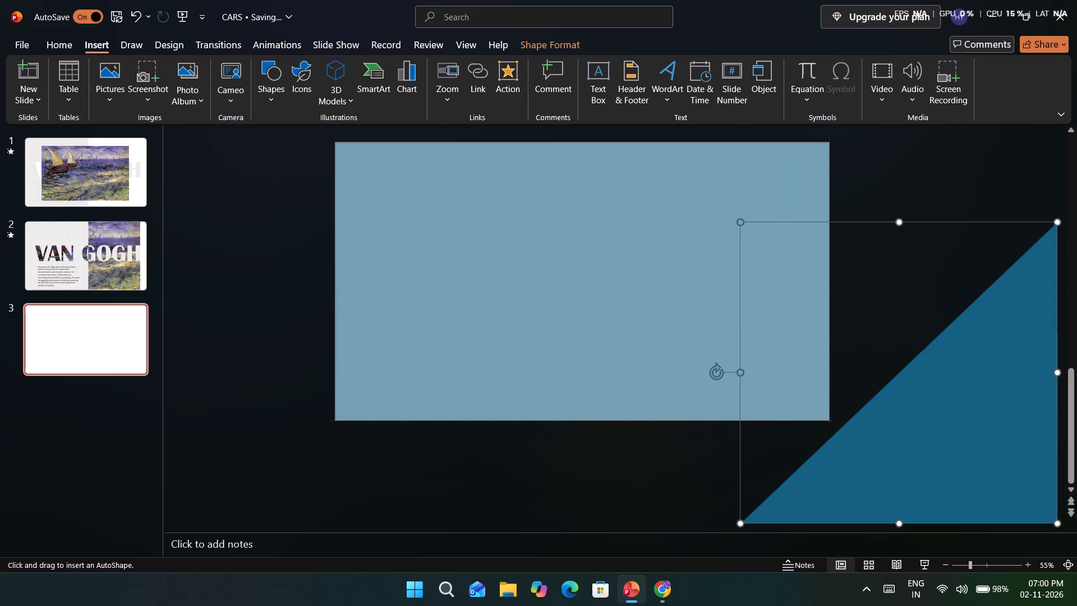
drag(828, 422, 831, 421)
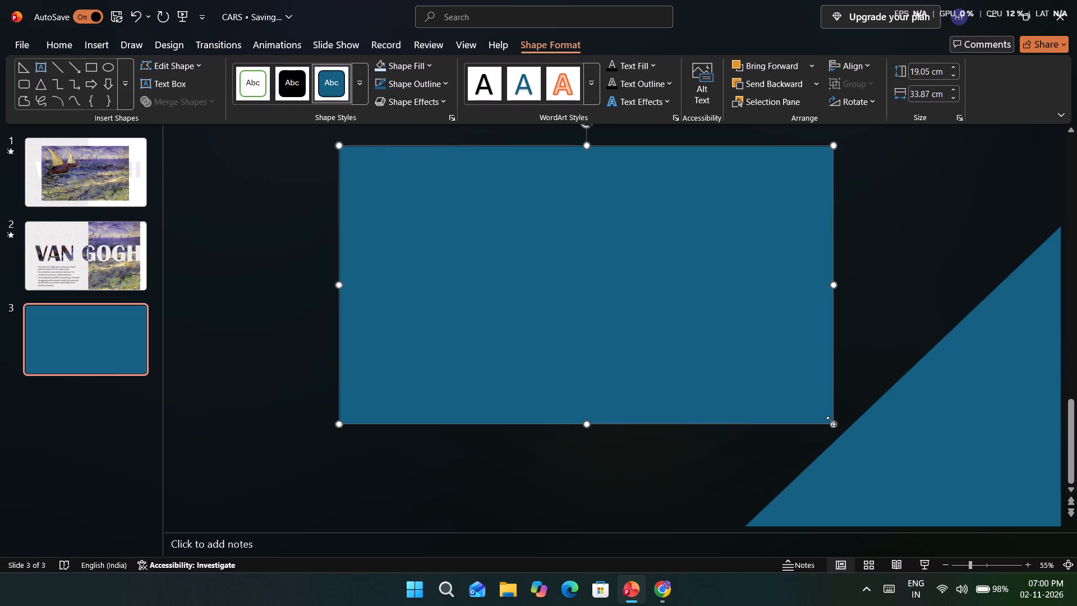
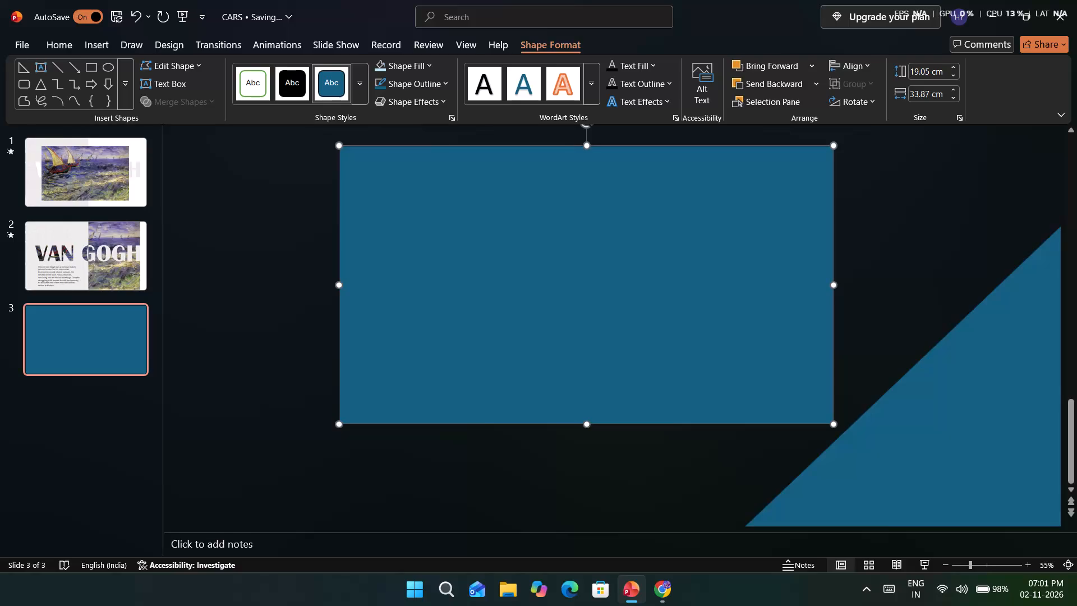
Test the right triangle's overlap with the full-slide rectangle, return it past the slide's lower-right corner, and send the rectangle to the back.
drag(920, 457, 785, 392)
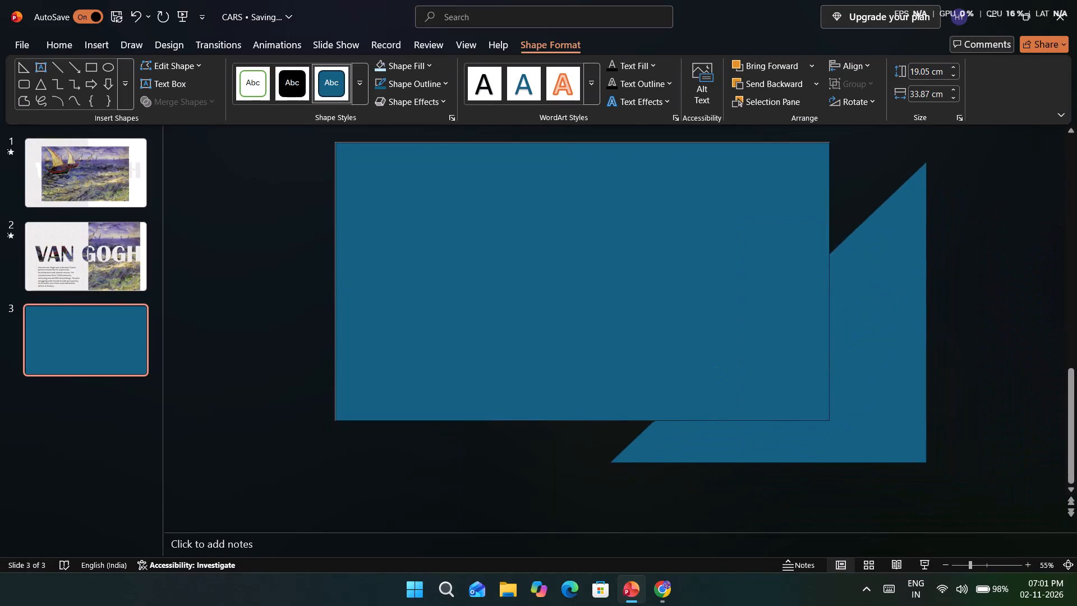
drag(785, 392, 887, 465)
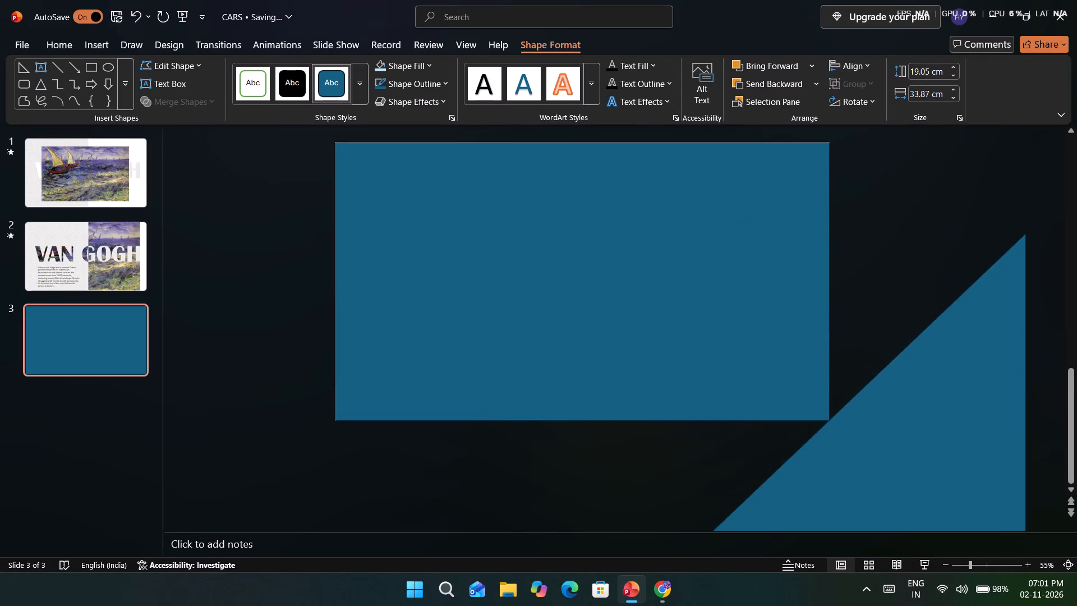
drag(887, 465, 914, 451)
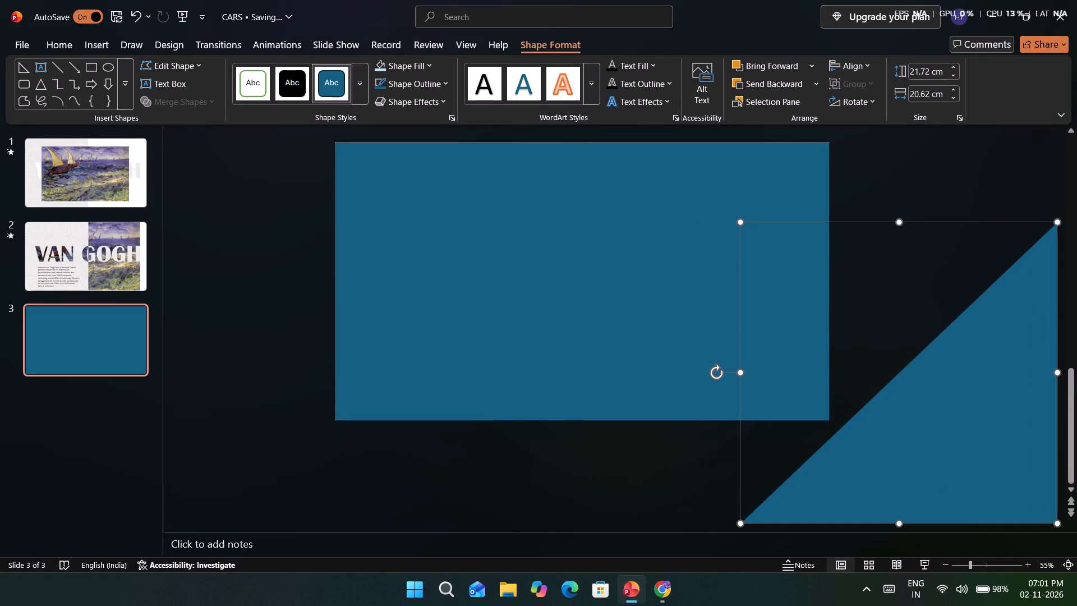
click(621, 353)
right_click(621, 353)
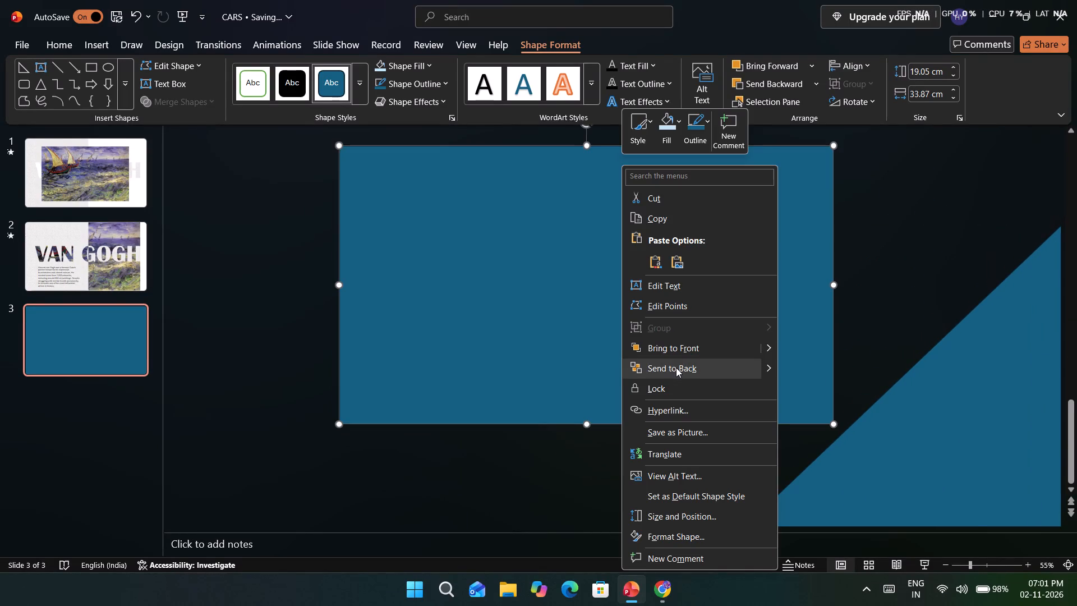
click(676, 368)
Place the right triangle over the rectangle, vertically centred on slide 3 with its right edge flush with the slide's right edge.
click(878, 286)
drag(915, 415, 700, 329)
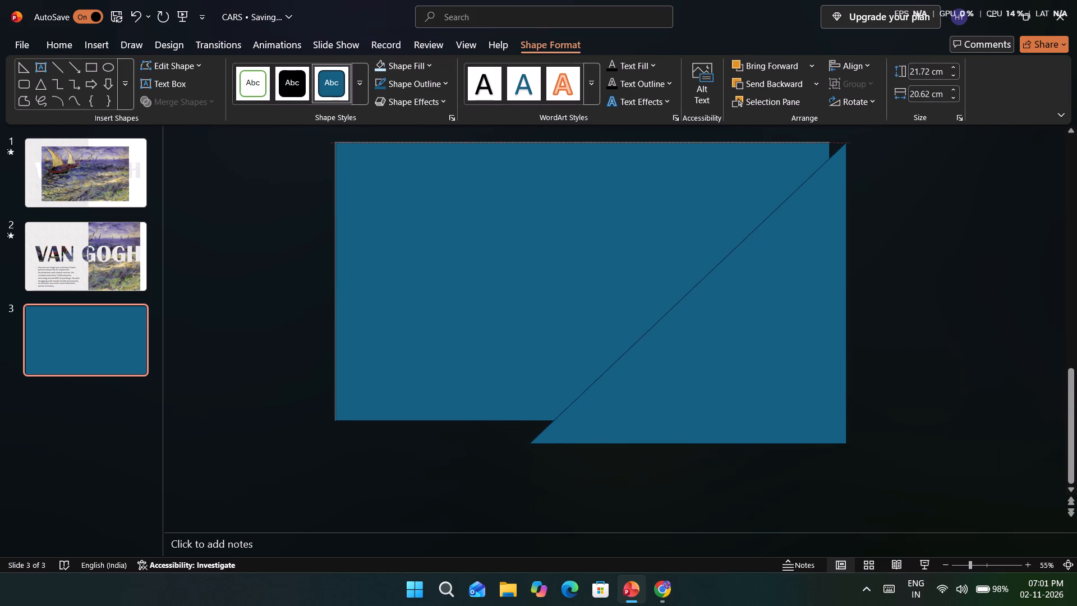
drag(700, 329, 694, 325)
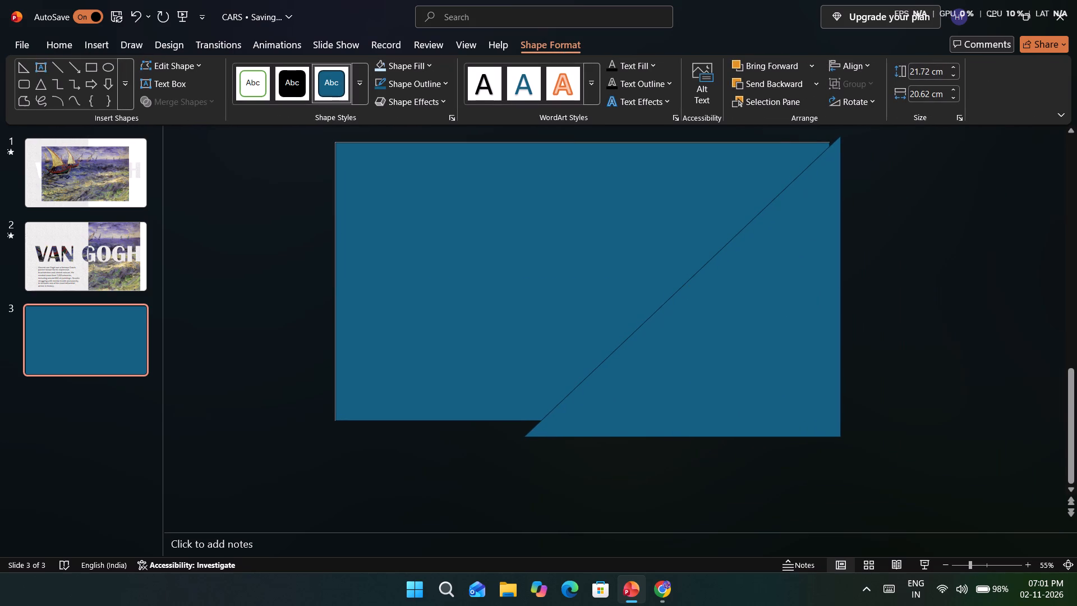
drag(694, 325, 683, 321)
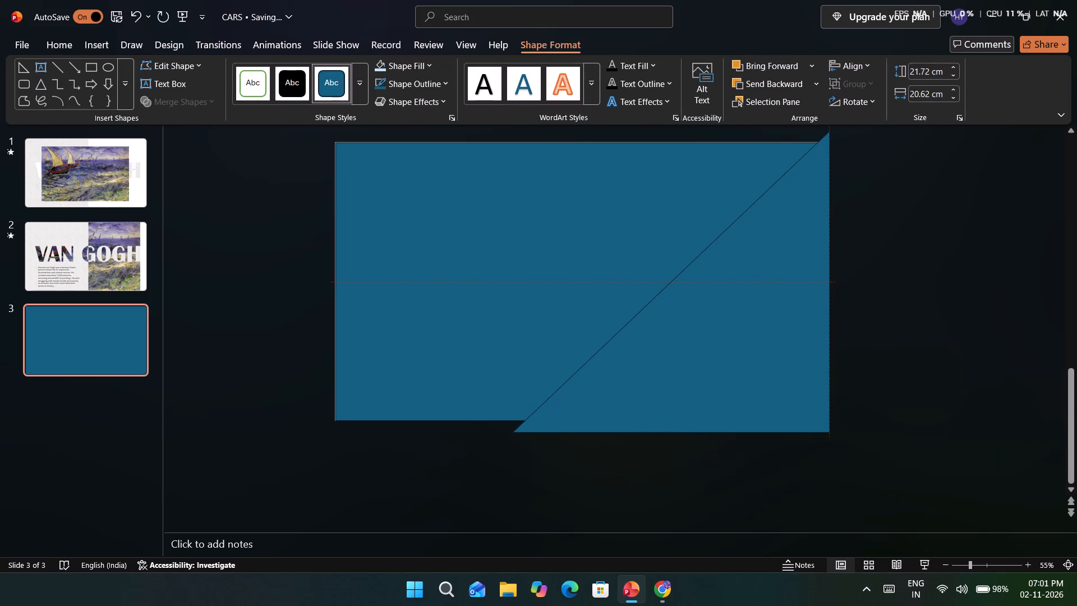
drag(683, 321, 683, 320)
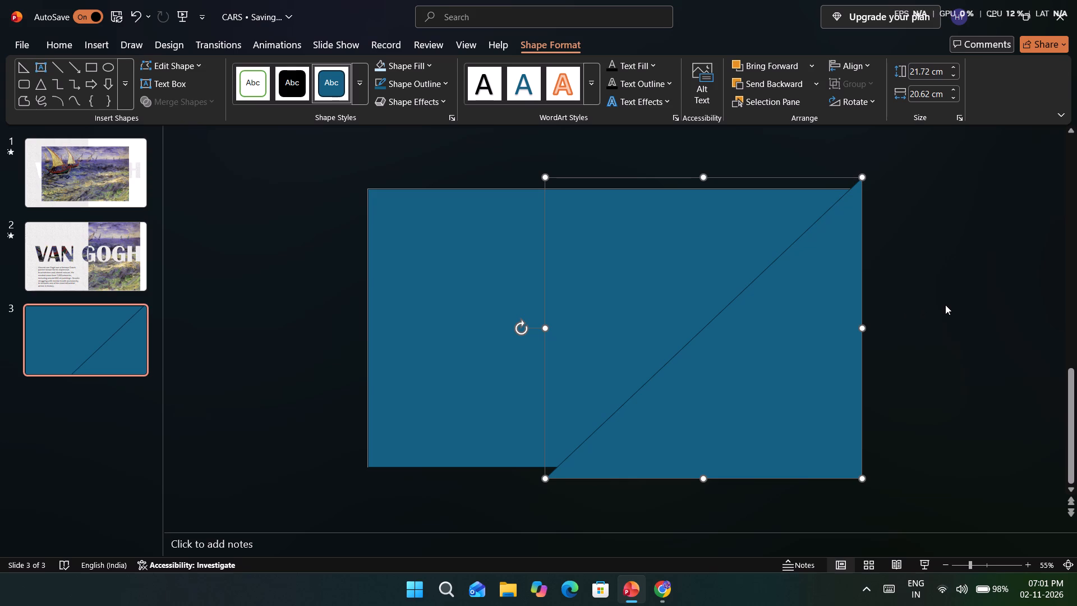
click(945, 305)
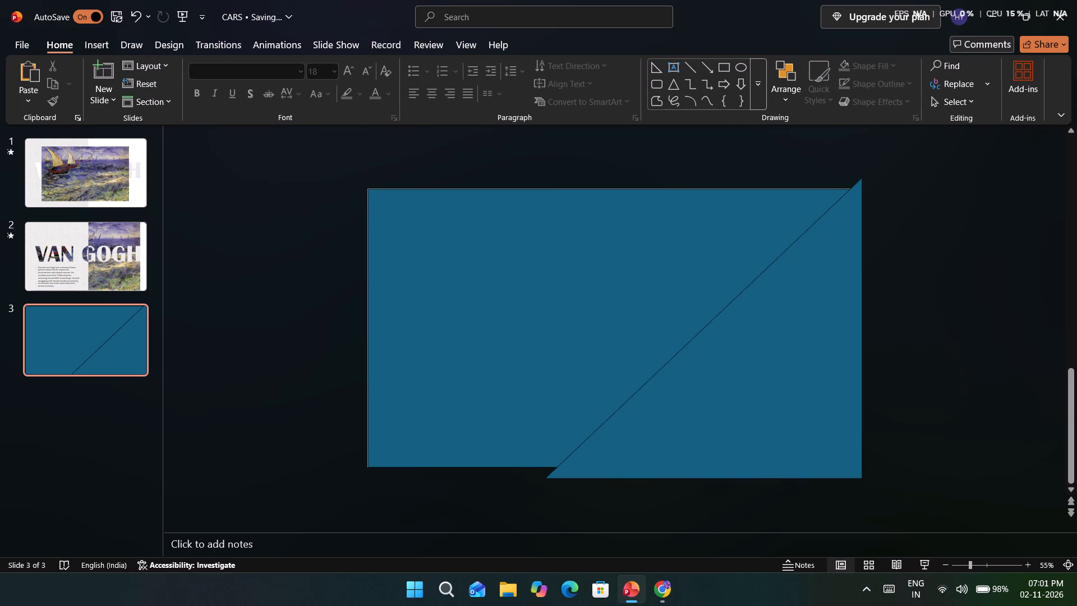
Select the triangle and the full-slide rectangle together and preview merging them, up to the Subtract option.
click(700, 390)
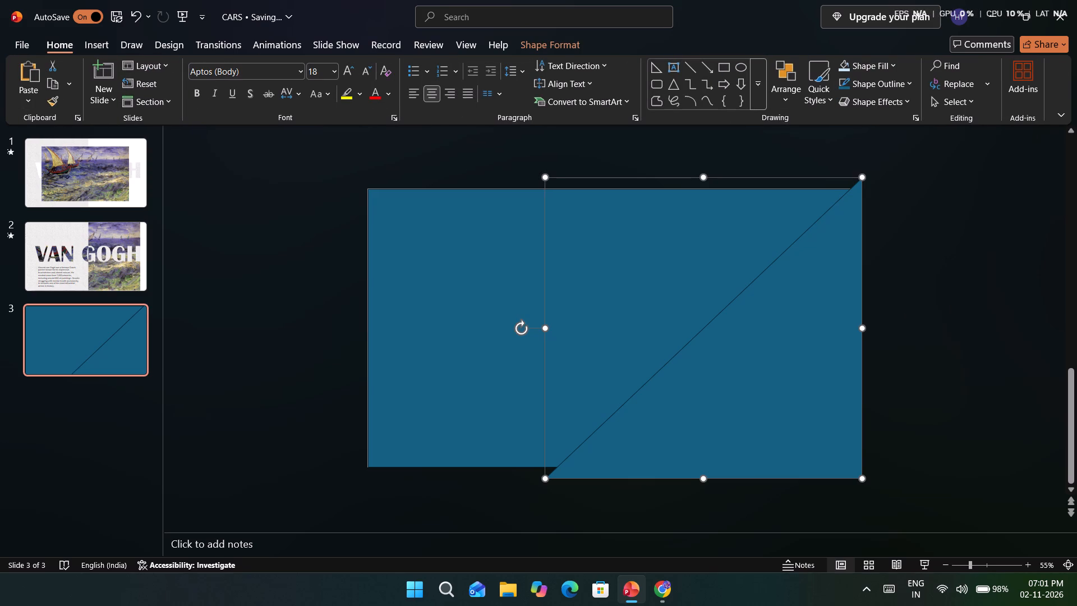
shift+click(482, 313)
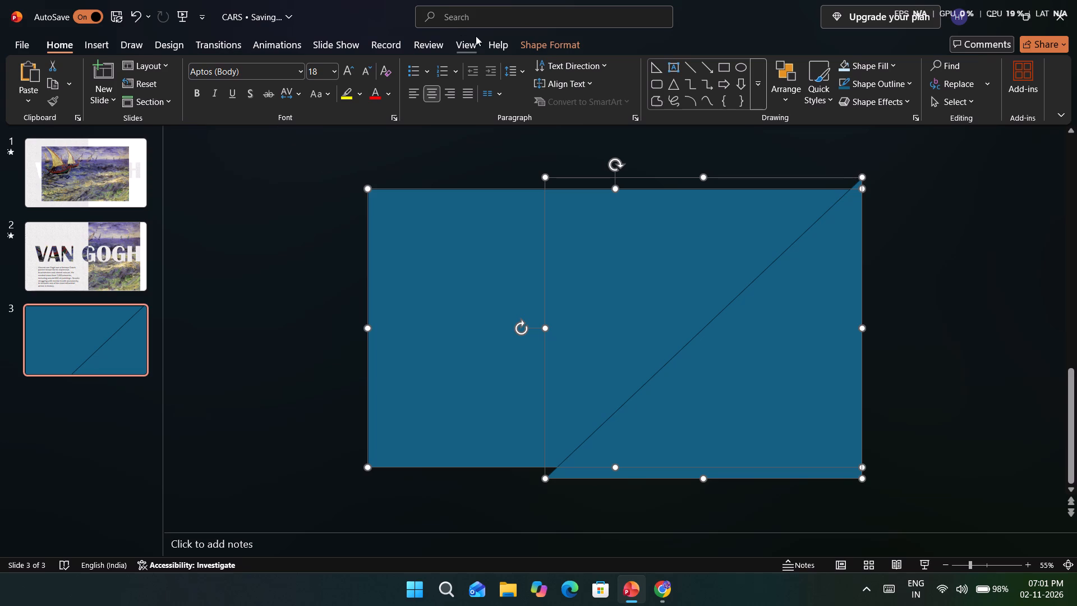
click(532, 40)
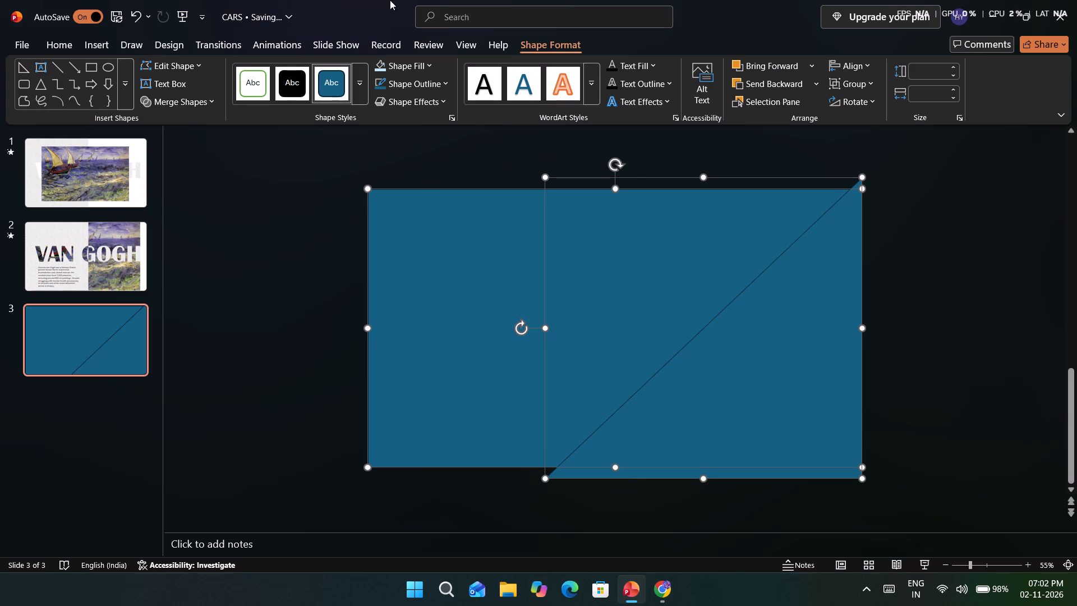
click(214, 95)
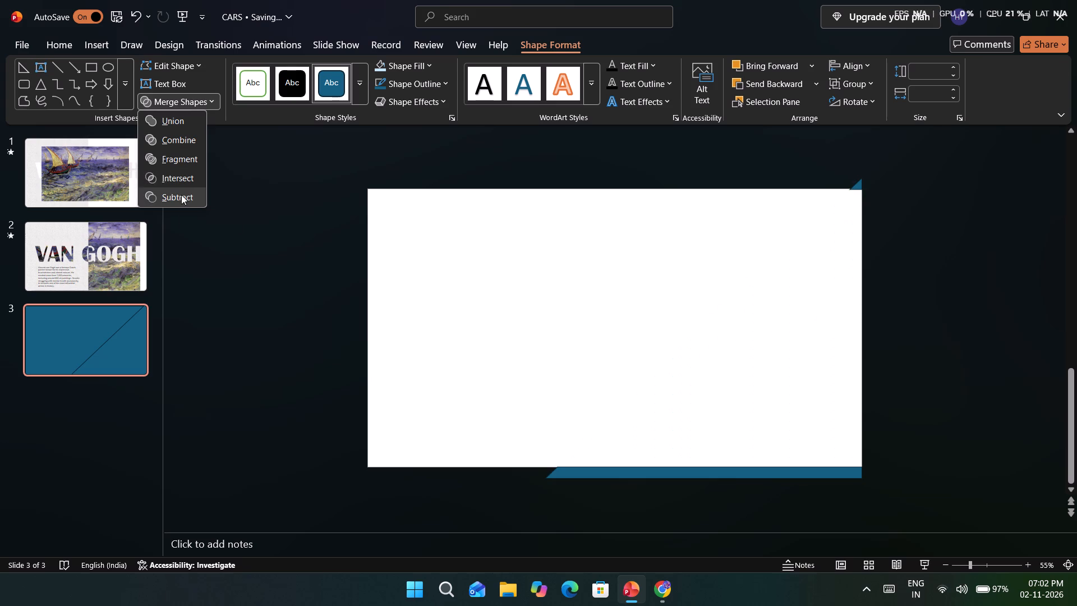
click(270, 178)
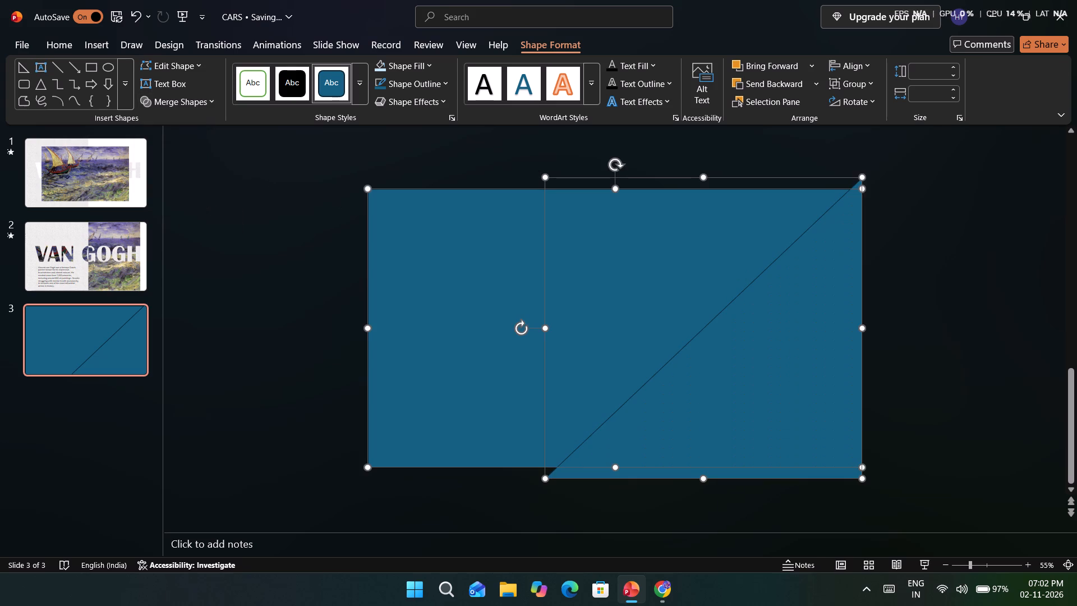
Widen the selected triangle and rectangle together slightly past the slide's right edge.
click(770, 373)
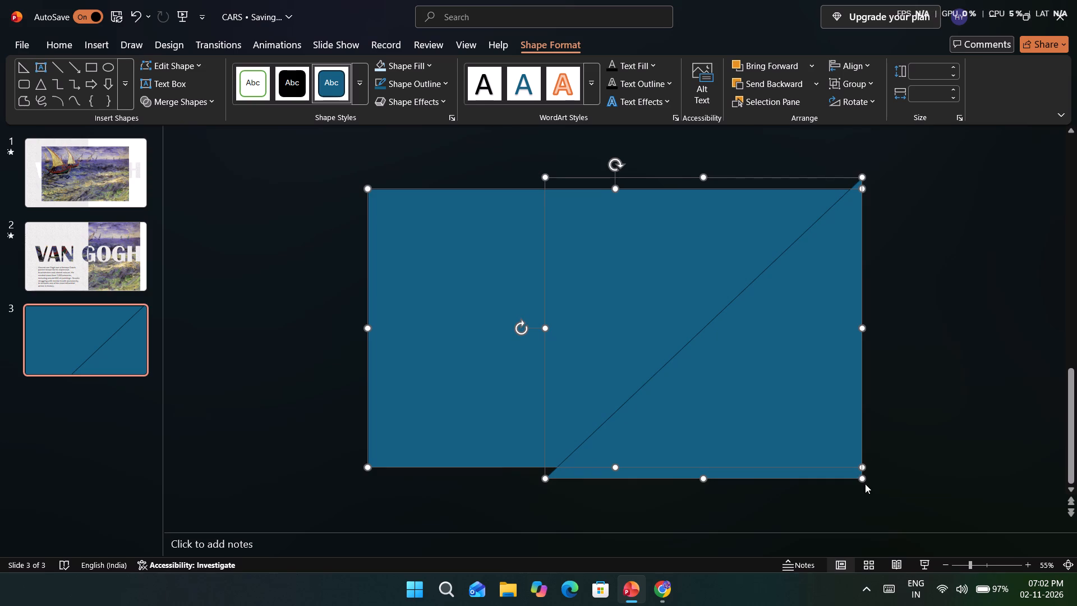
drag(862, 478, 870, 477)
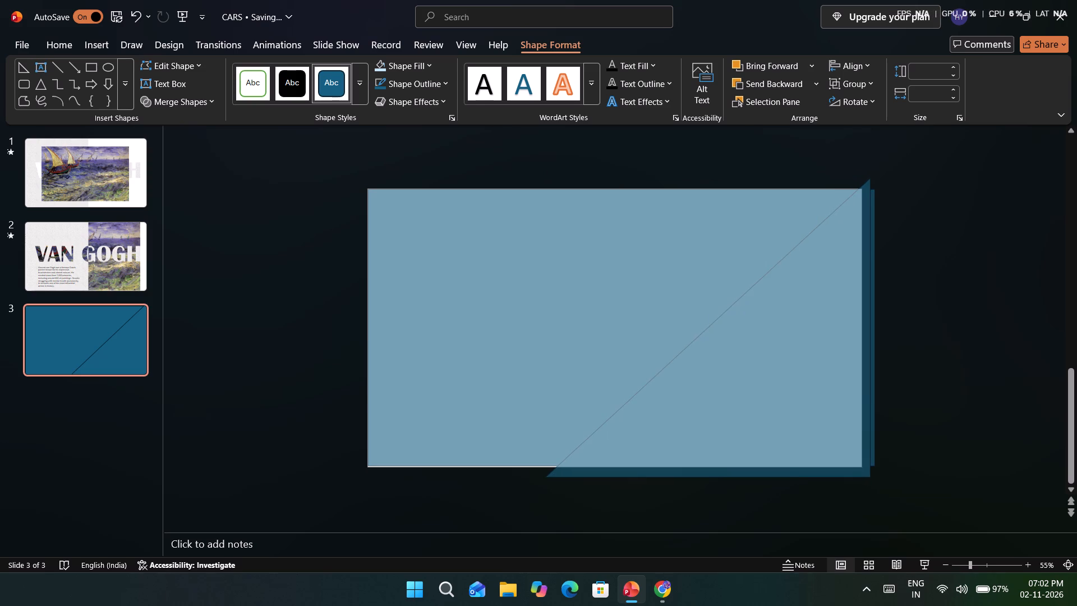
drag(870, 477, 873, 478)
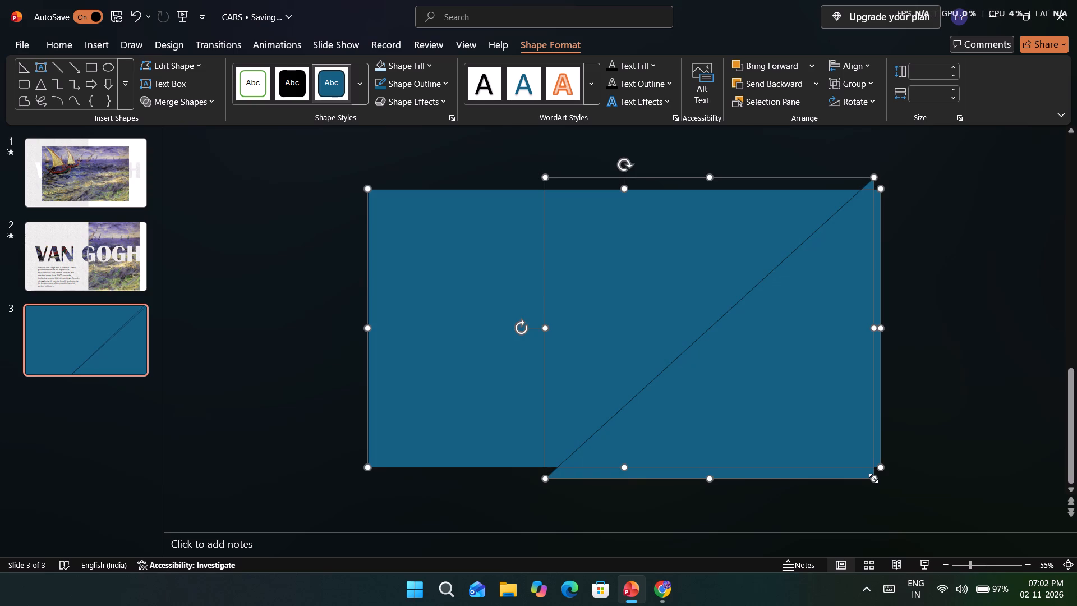
Delete the selected rectangle and triangle from slide 3.
key(Delete)
key(Delete)
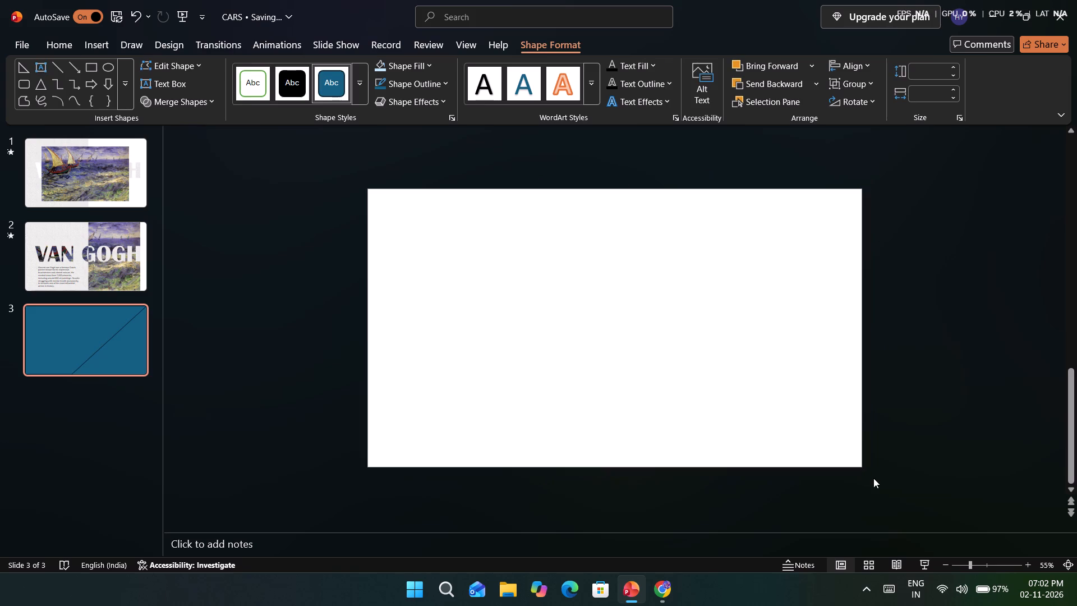
key(Delete)
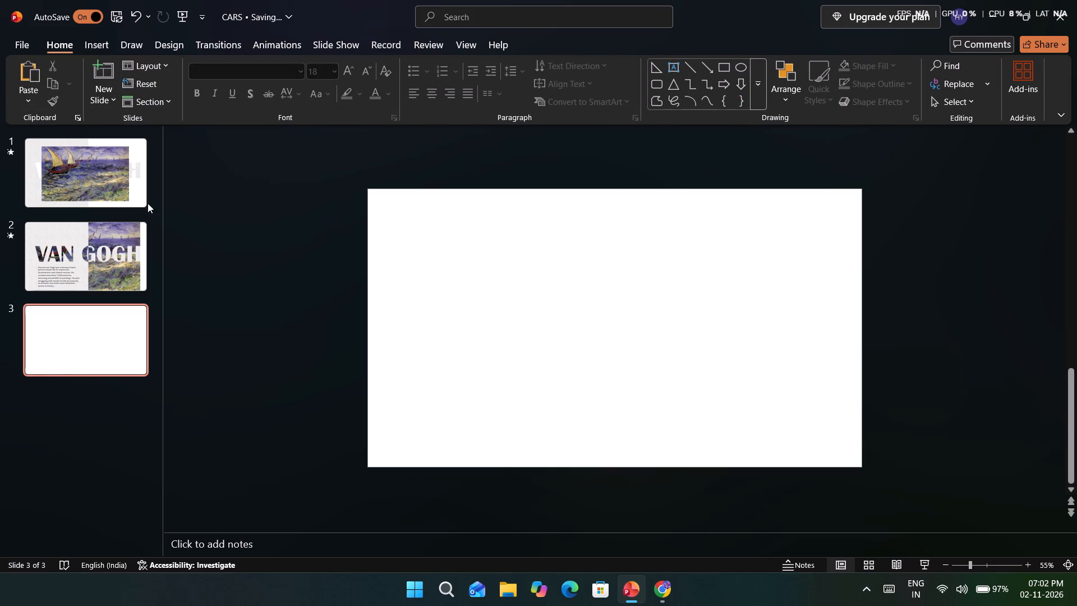
Look at the Van Gogh painting slide, go to the Van Gogh title slide, and open its transition settings.
click(128, 199)
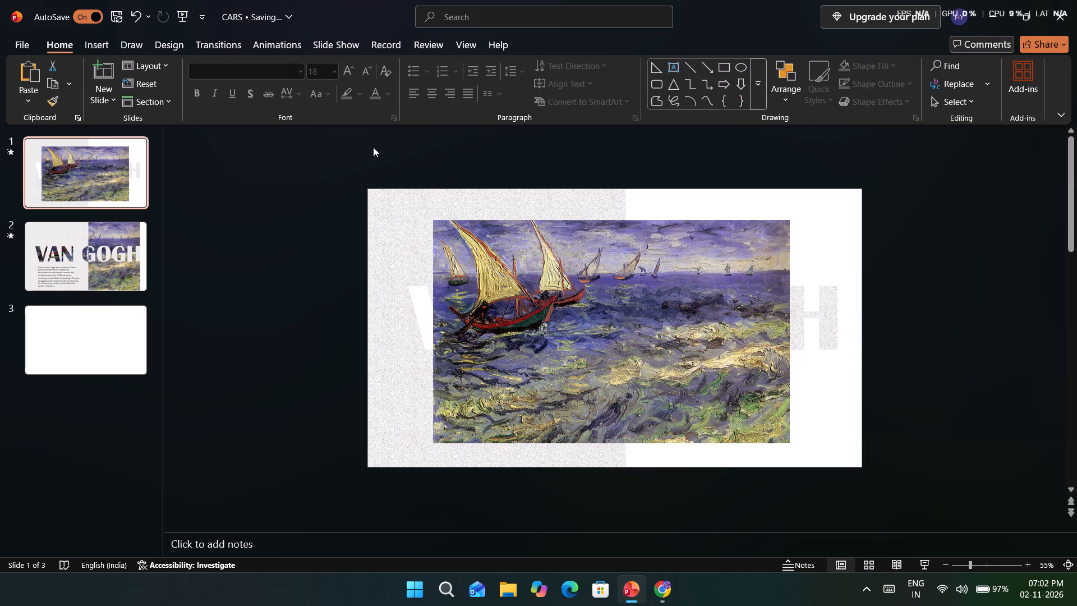
click(111, 265)
click(223, 33)
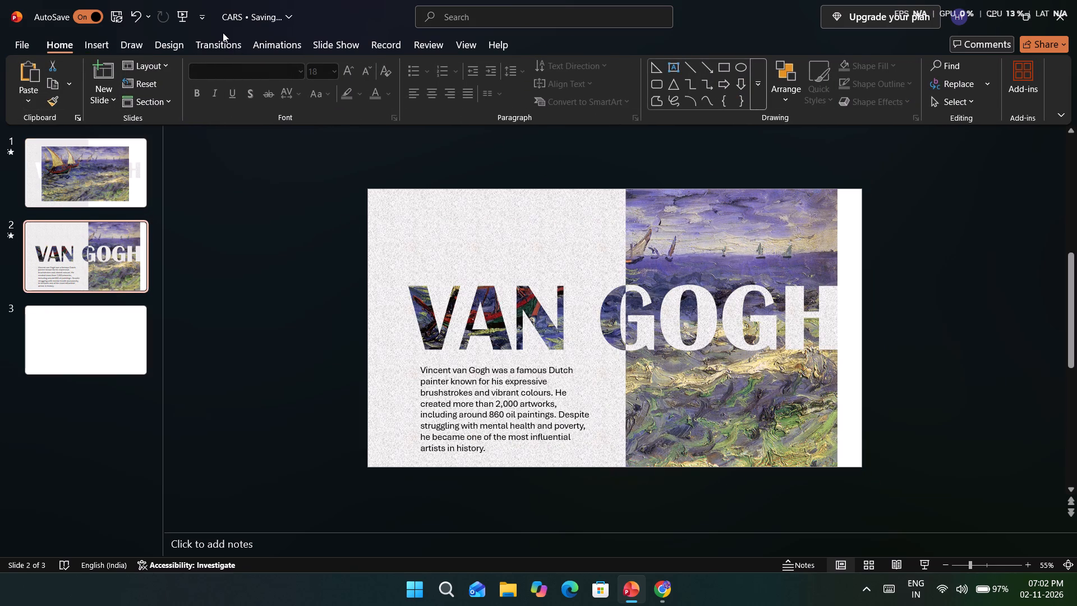
Go to the blank slide 3.
click(259, 267)
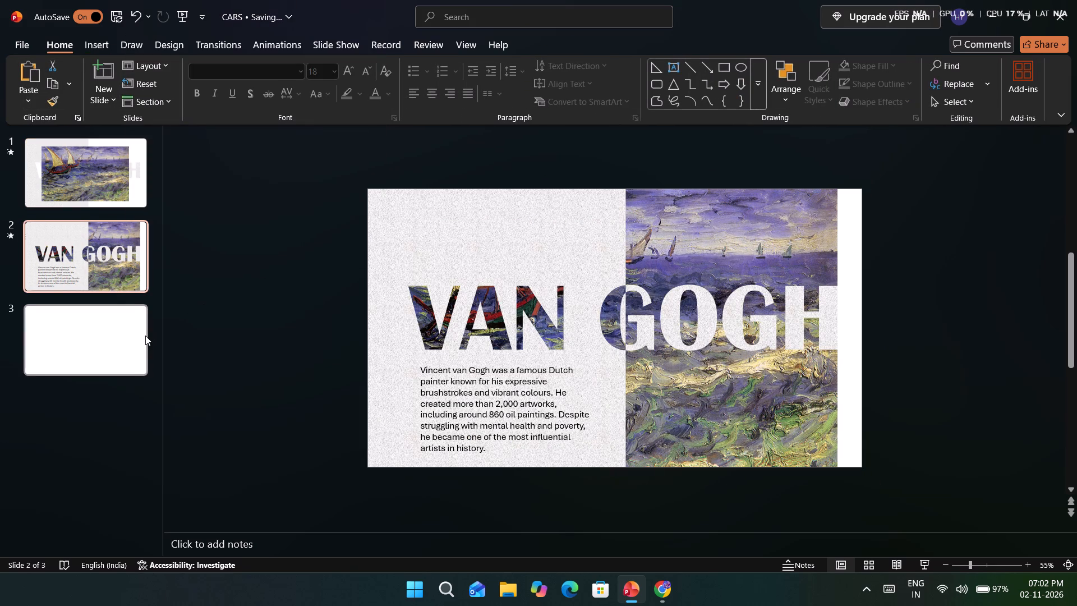
click(145, 336)
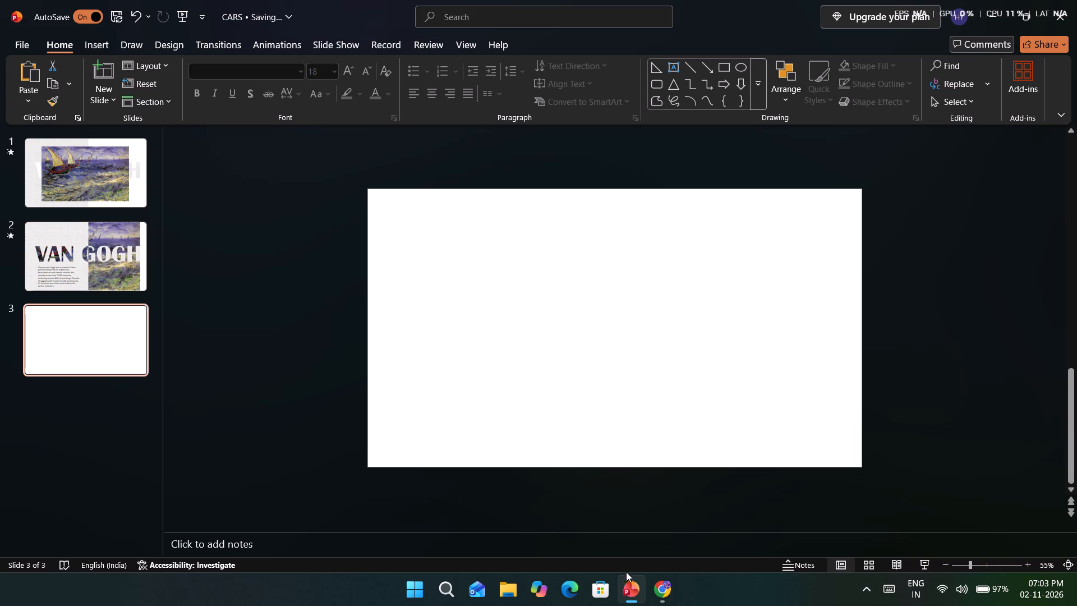
Switch to Chrome, dismiss the McLaren logo sharing dialog, and open Instagram's home page in a new tab.
click(650, 585)
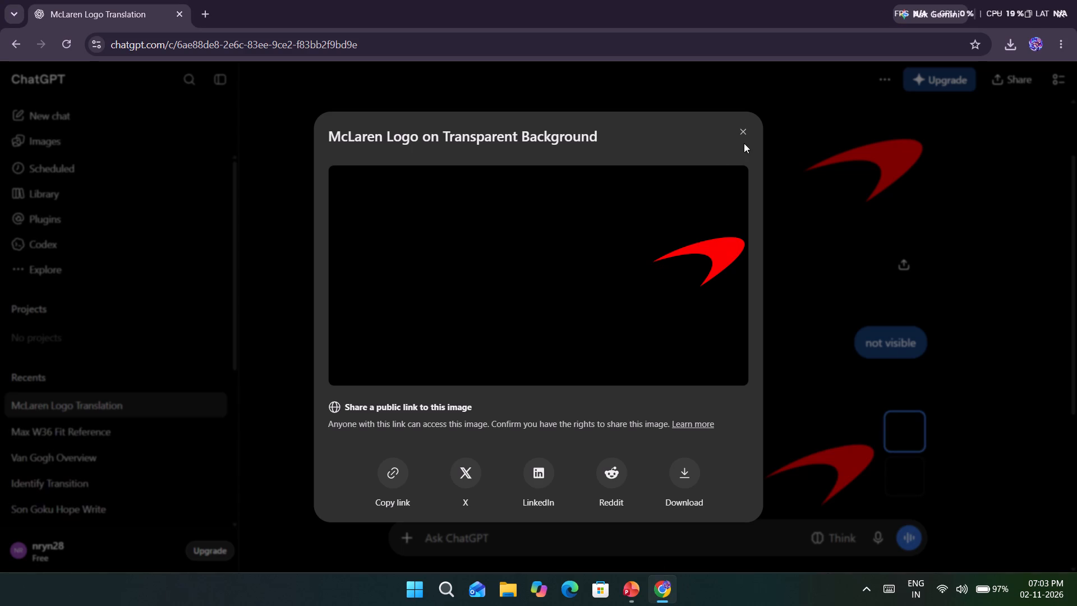
click(743, 131)
click(204, 12)
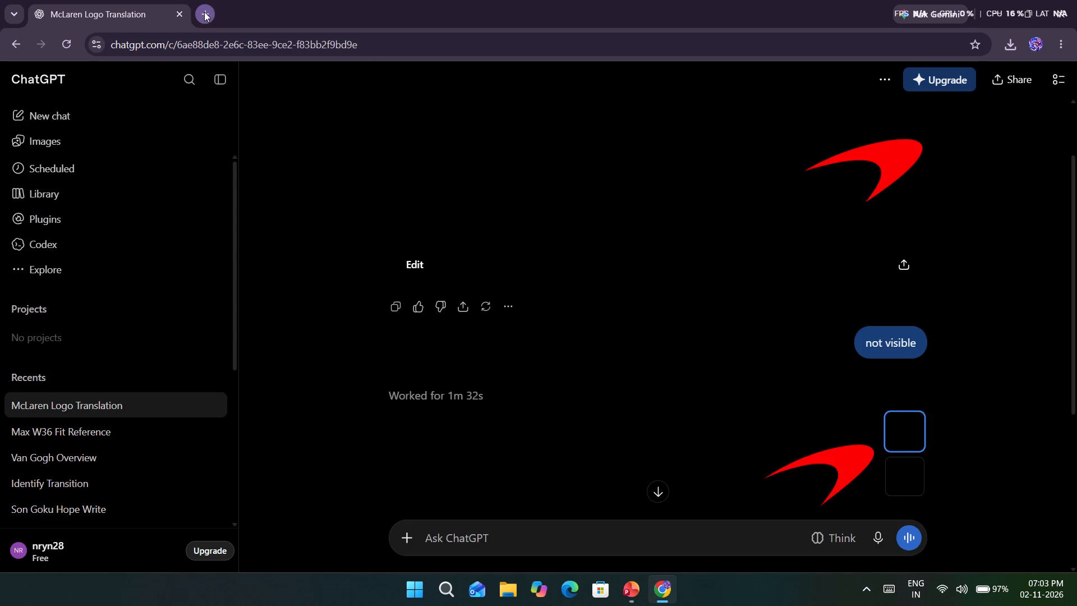
click(453, 272)
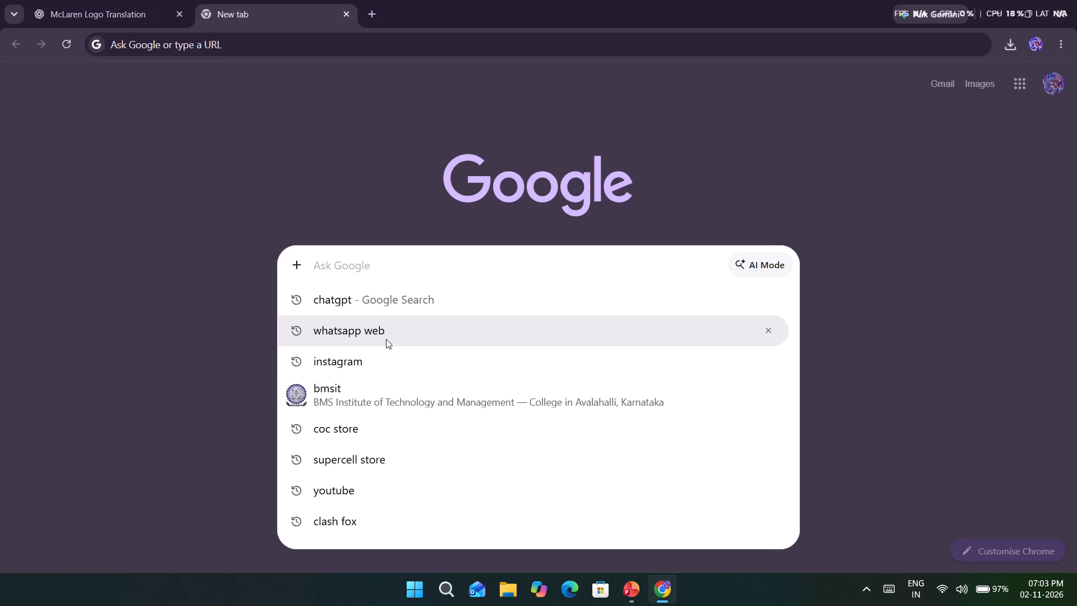
click(384, 352)
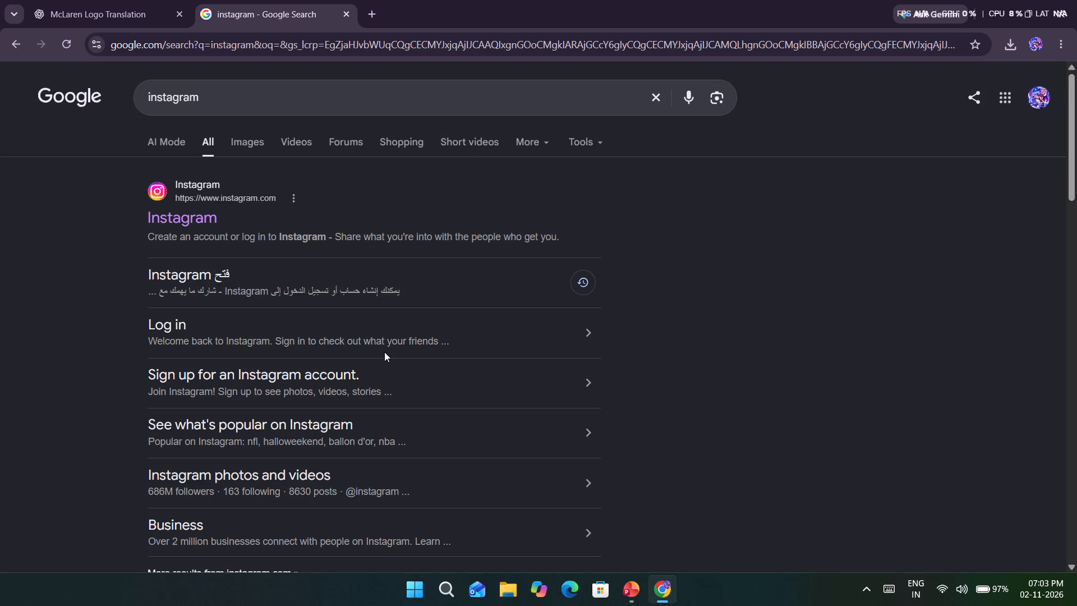
click(200, 213)
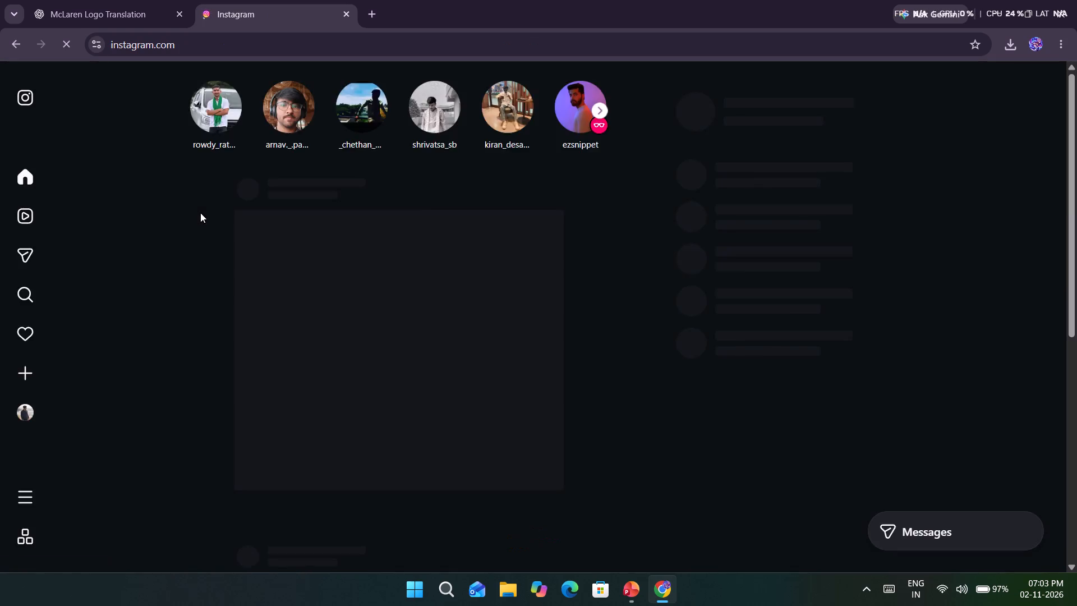
click(520, 356)
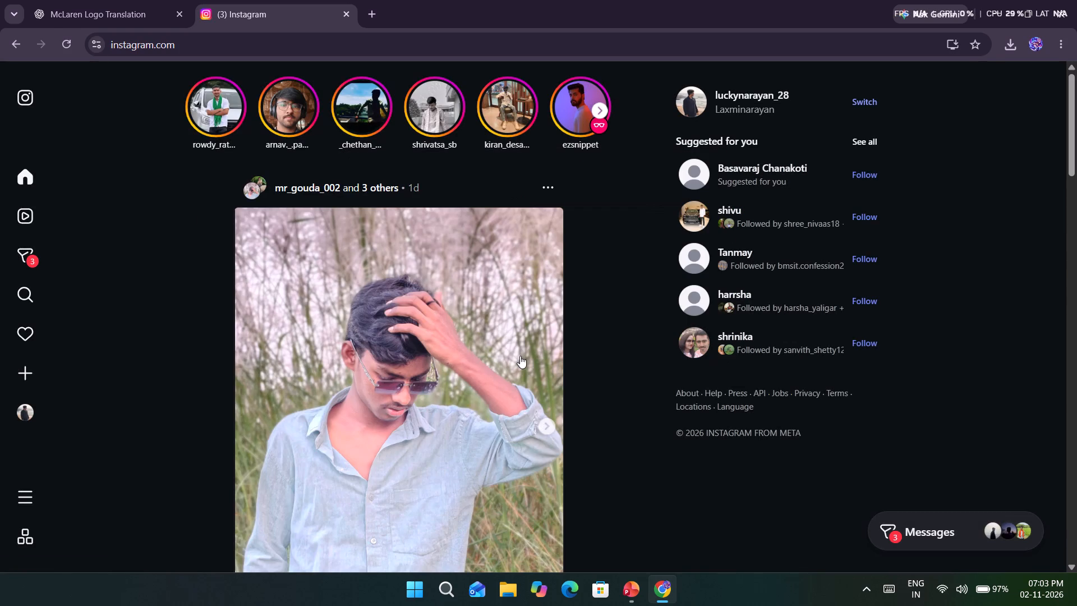
Search Instagram for "ppt ideas" and view the pptideas profile.
click(19, 301)
click(402, 90)
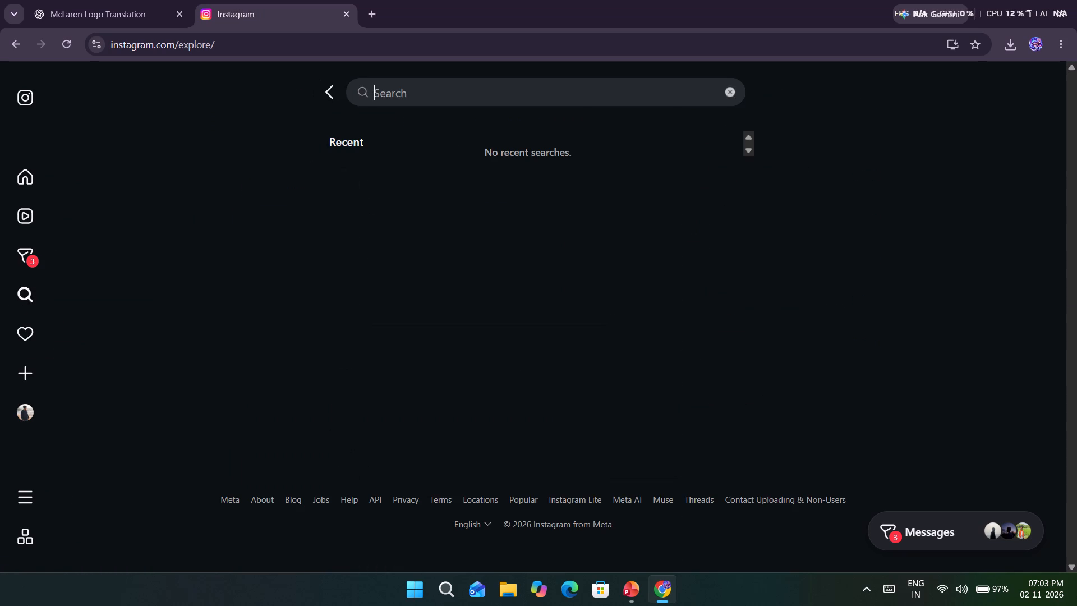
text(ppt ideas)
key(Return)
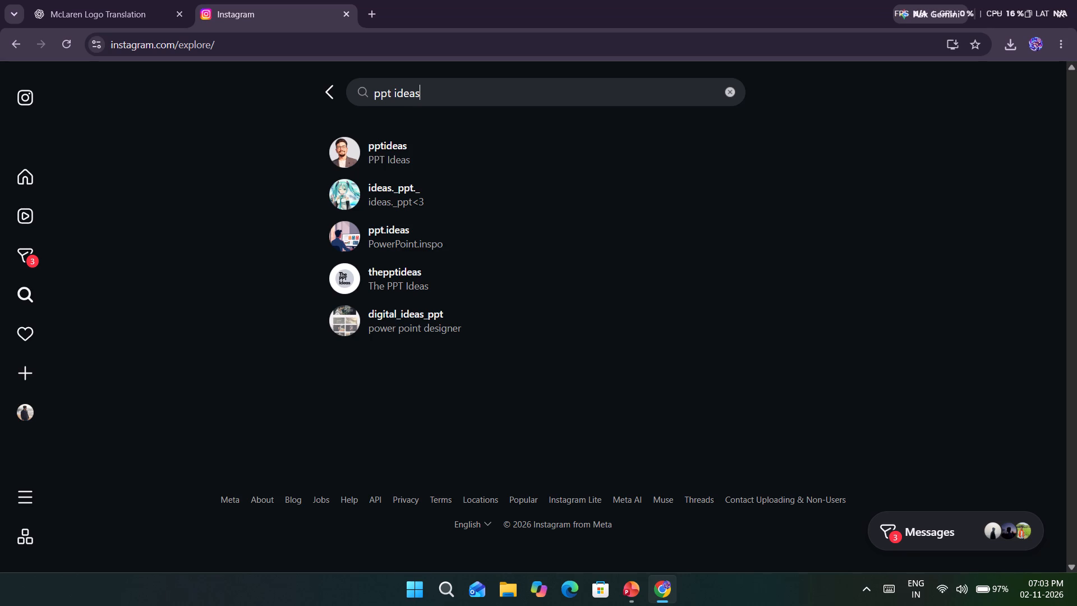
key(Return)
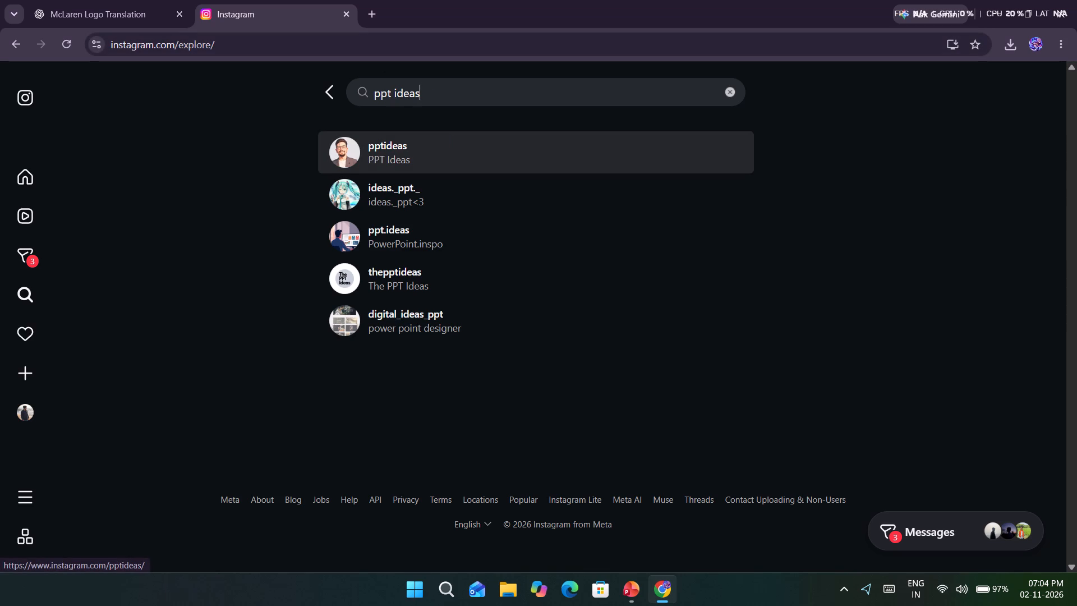
click(455, 95)
key(Return)
key(Return)
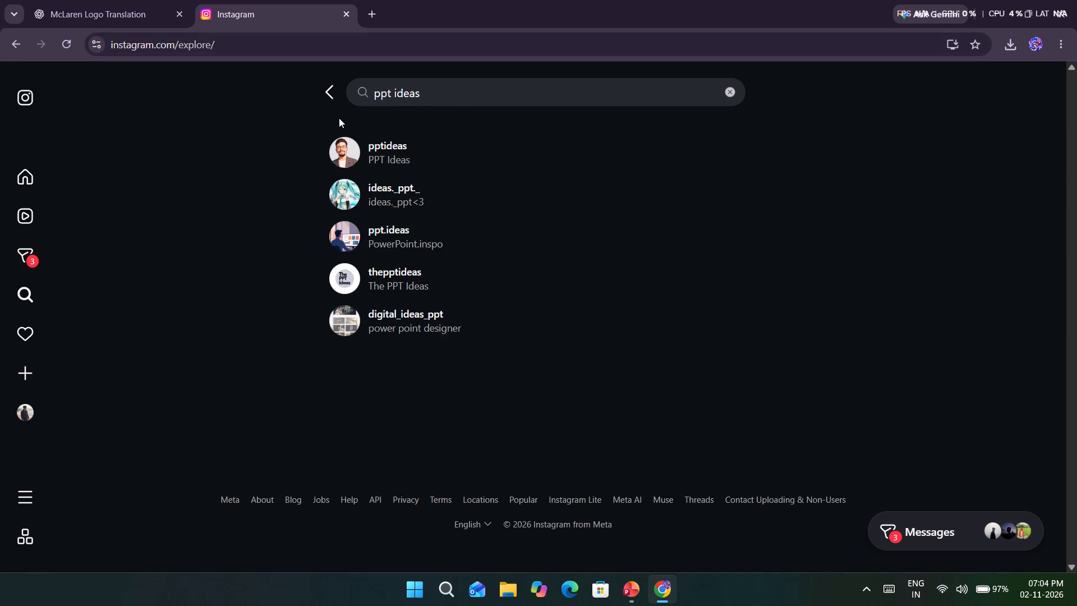
click(362, 137)
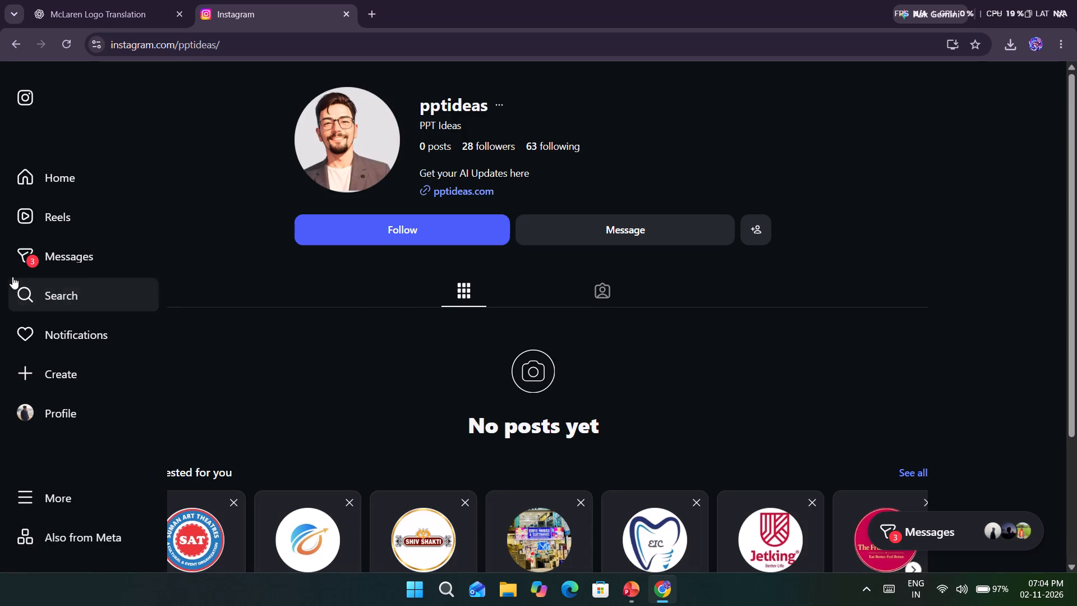
Open the Instagram direct message inbox.
click(10, 274)
click(33, 249)
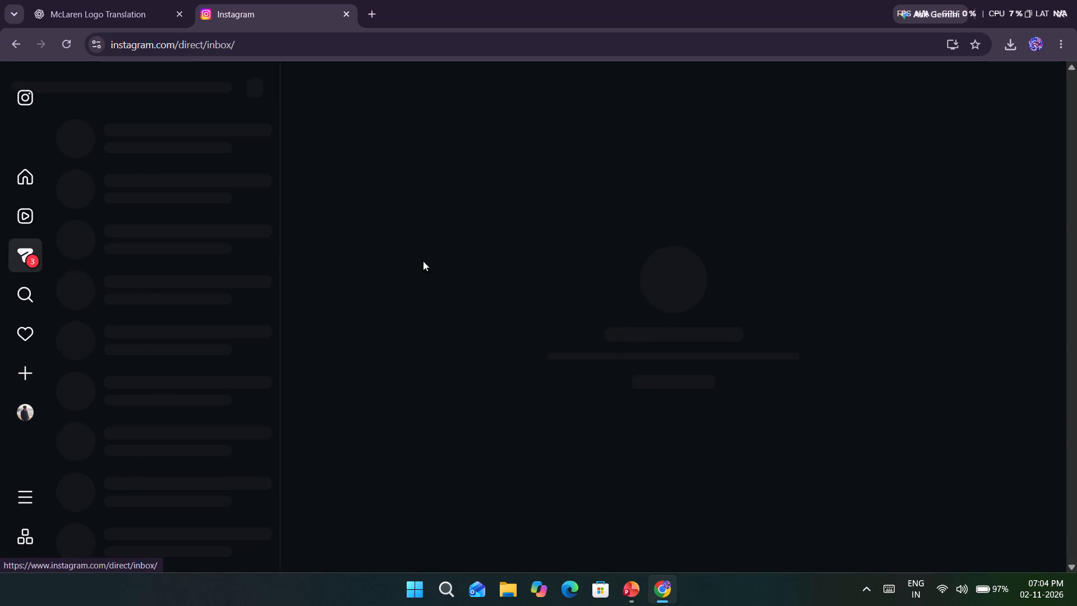
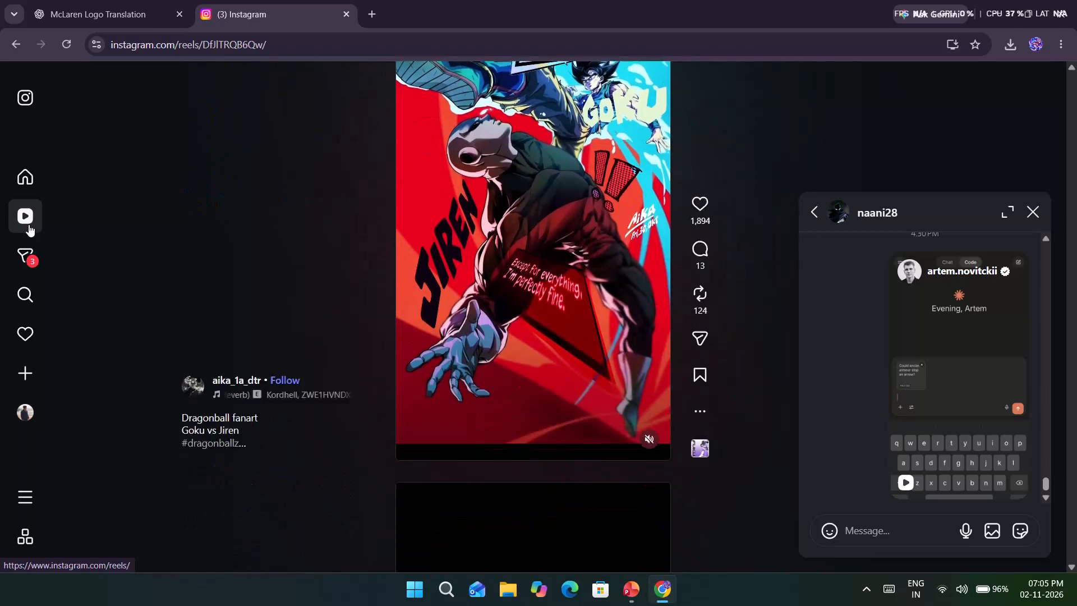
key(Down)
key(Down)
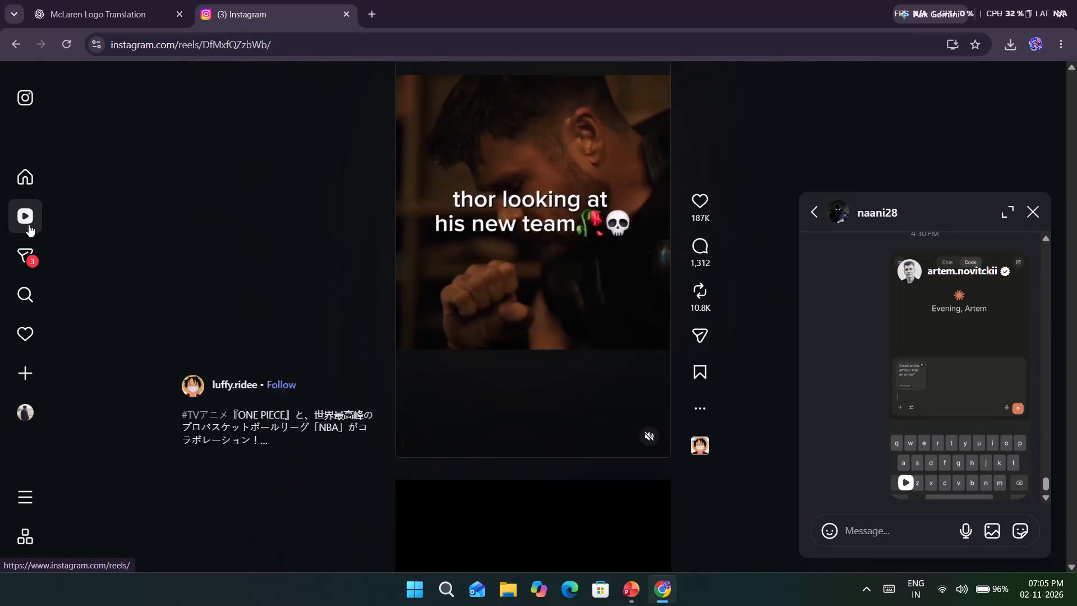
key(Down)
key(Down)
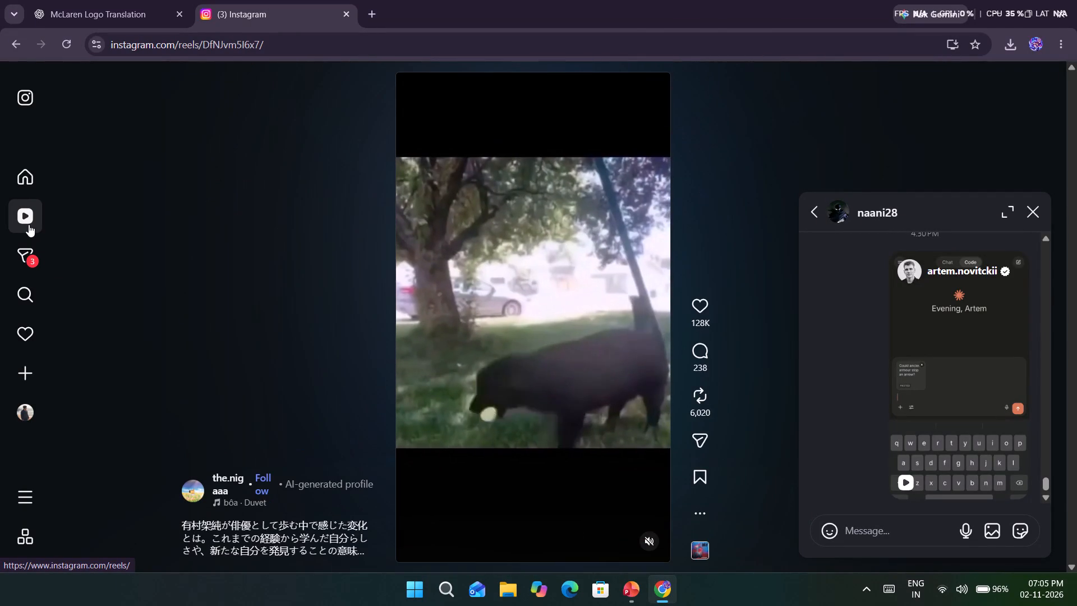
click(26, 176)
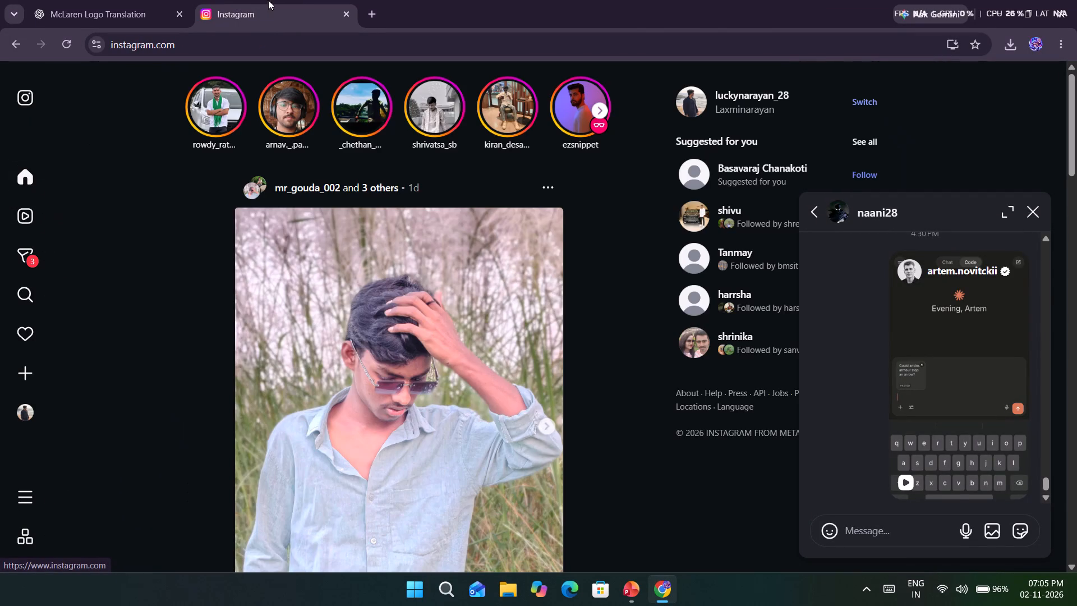
Close the Instagram page in the browser and switch back to the CARS presentation in PowerPoint.
click(347, 12)
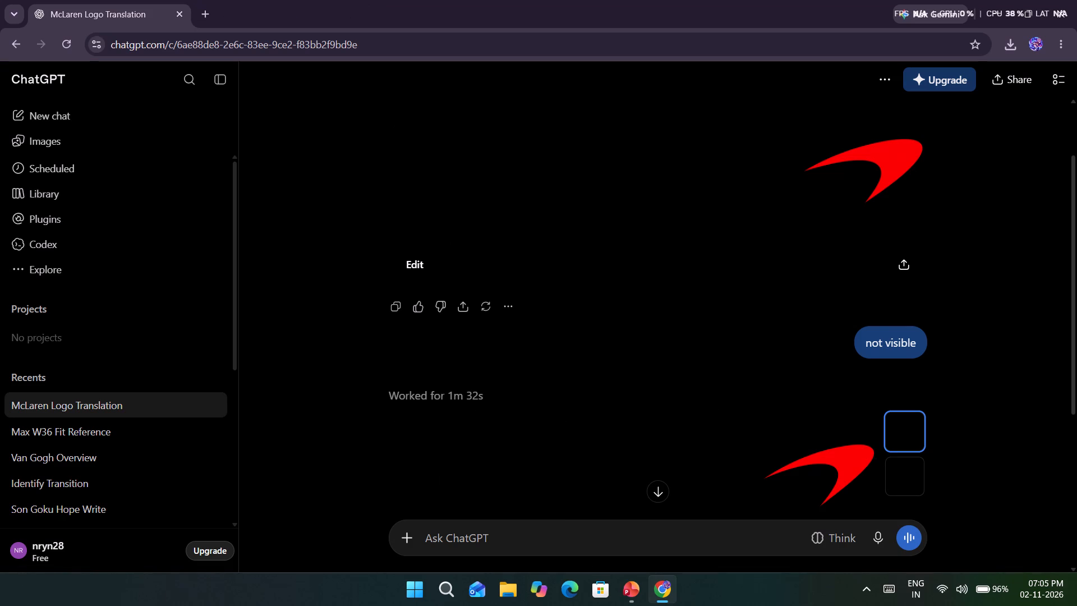
click(642, 601)
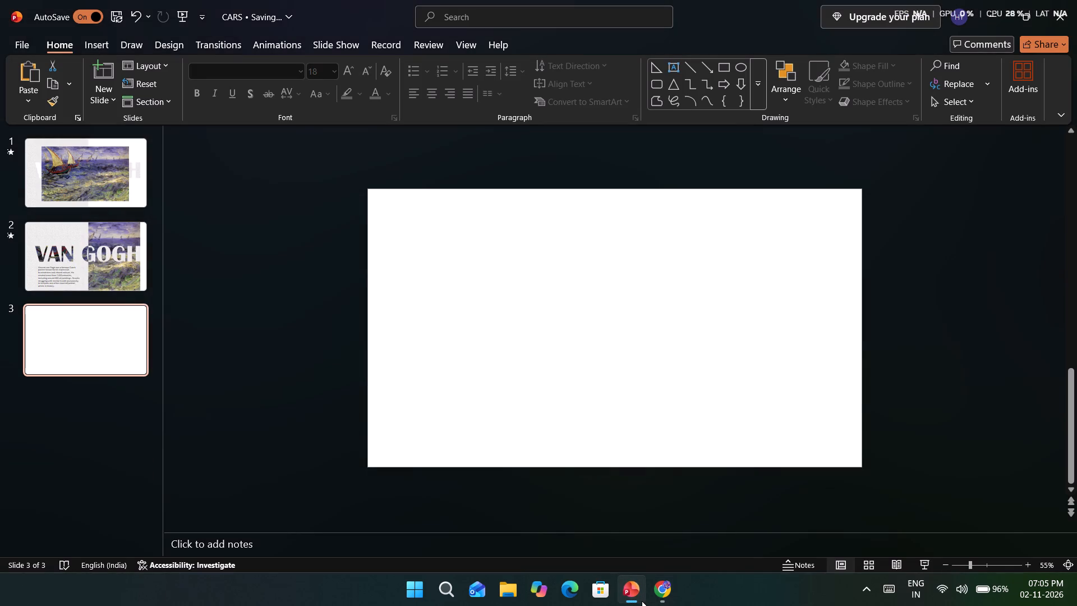